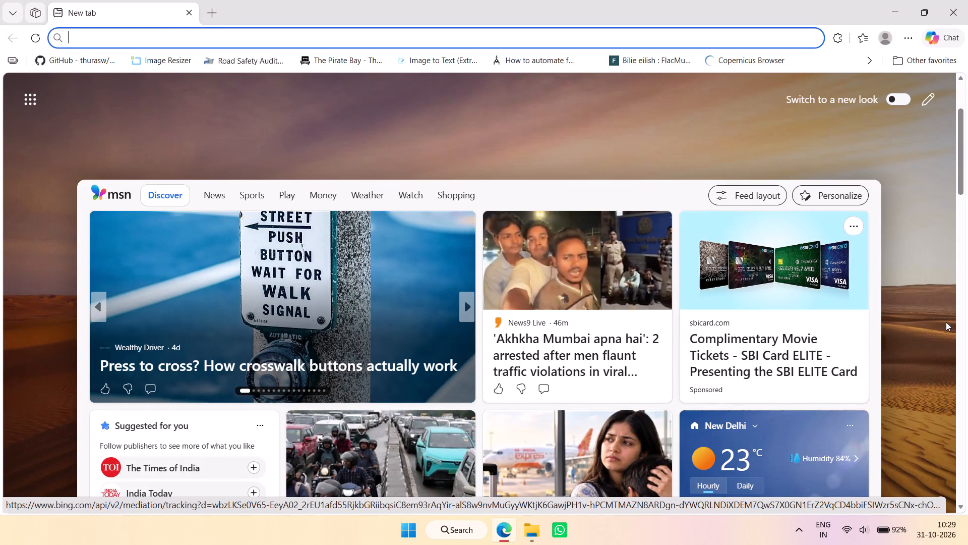
Open Reddit from the site shortcuts on the new tab page.
scroll(634, 365, "down", 3)
scroll(618, 323, "down", 3)
scroll(419, 222, "up", 14)
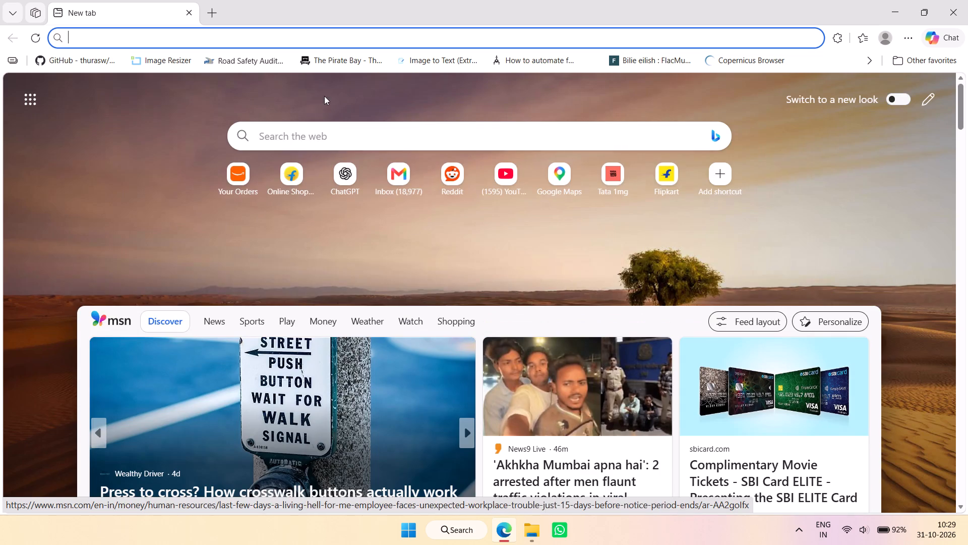
left_click(460, 184)
left_click(187, 11)
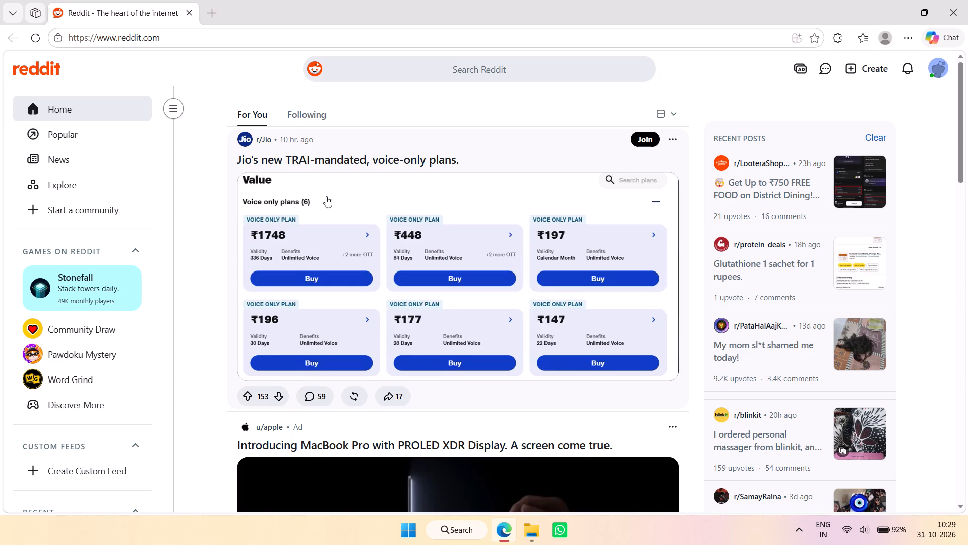
Browse the Reddit home feed and replay parts of the r/mumbai scooter crash video.
scroll(326, 196, "down", 4)
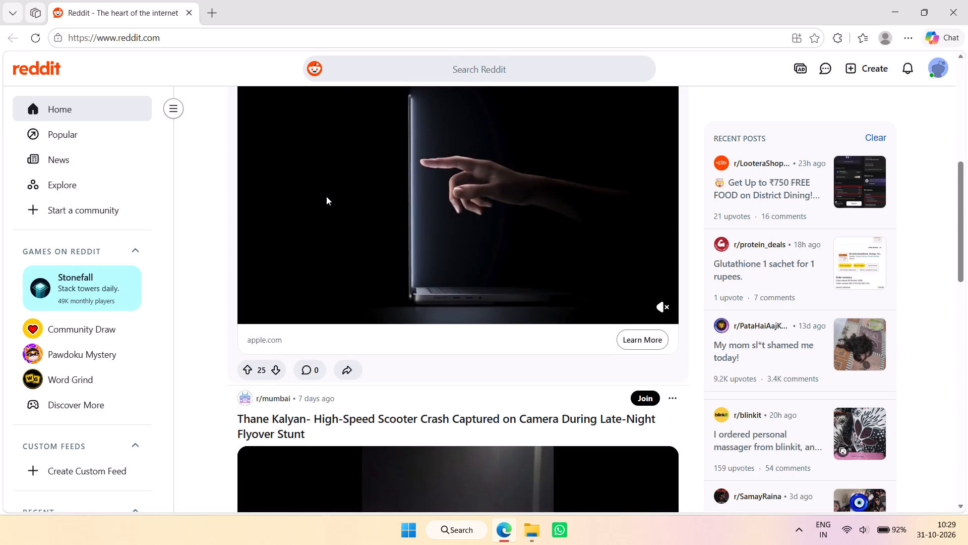
scroll(326, 196, "down", 1)
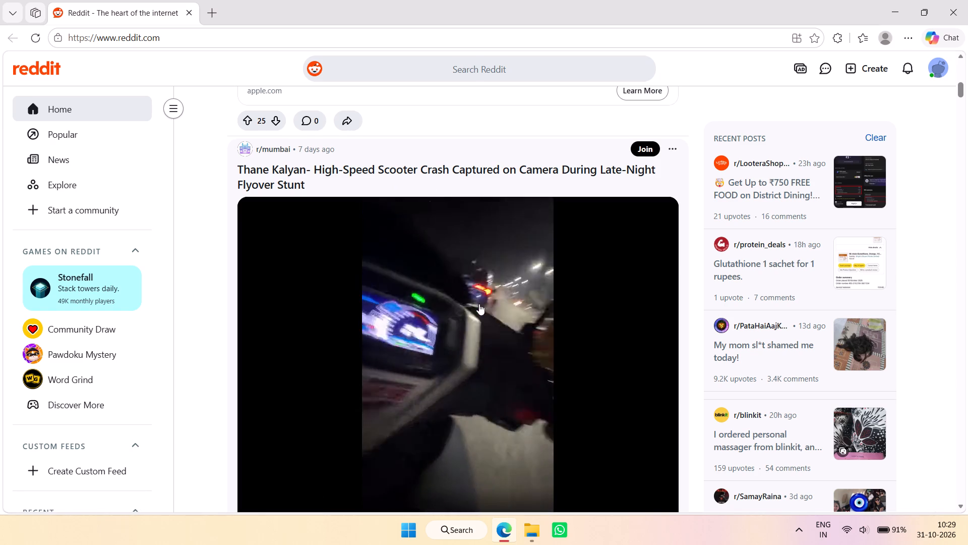
scroll(479, 304, "down", 2)
left_click(441, 268)
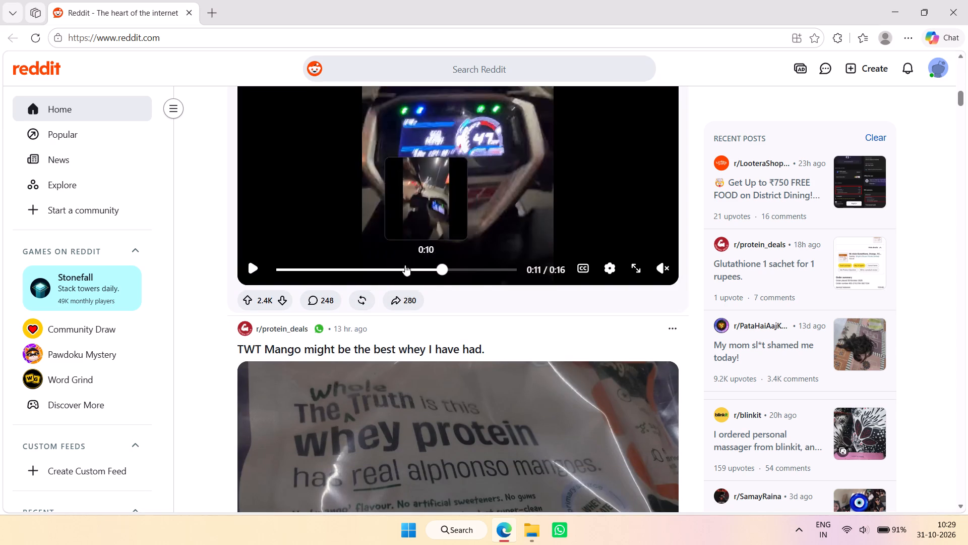
scroll(381, 241, "up", 2)
left_click(403, 310)
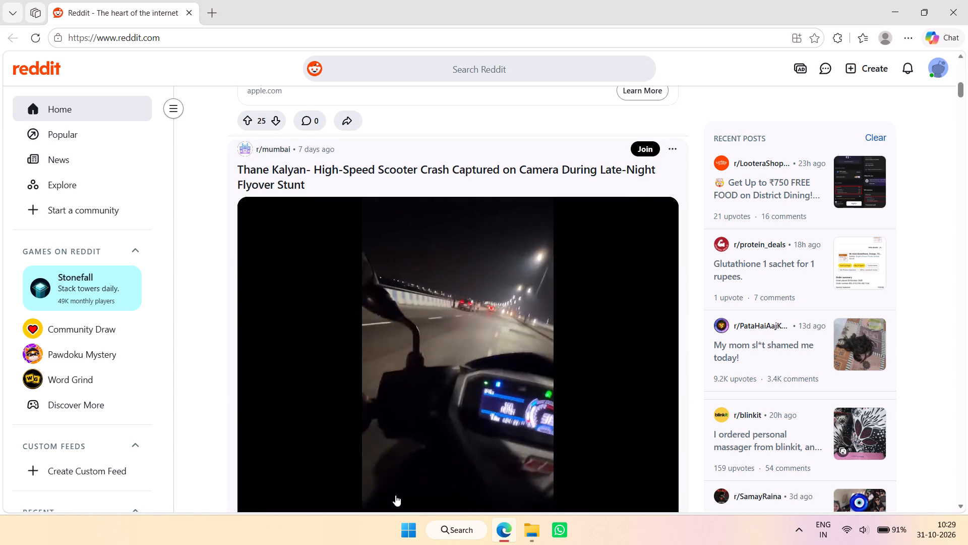
scroll(396, 445, "down", 1)
left_click(369, 391)
scroll(461, 313, "up", 1)
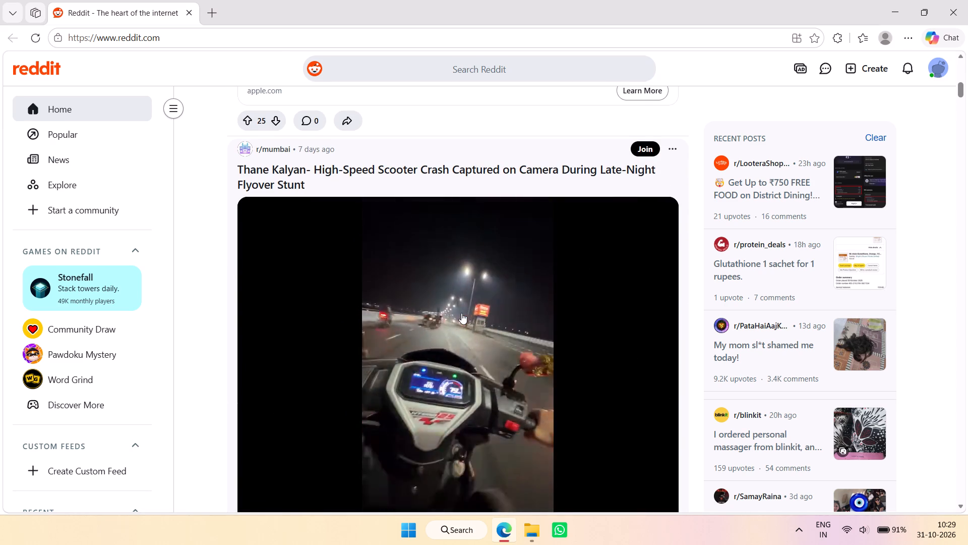
Open the r/mumbai post about the Thane Kalyan high-speed scooter crash and read its top comments.
left_click(461, 179)
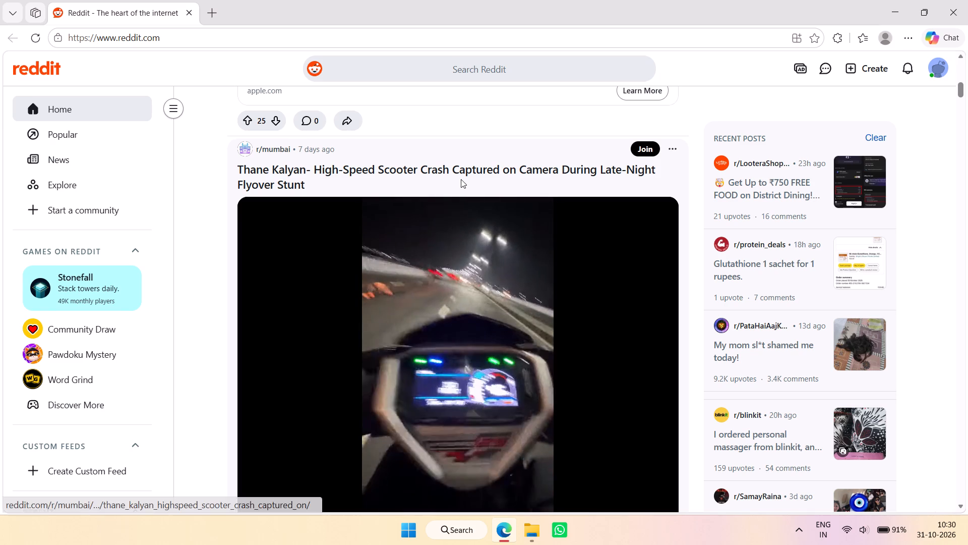
scroll(458, 216, "down", 2)
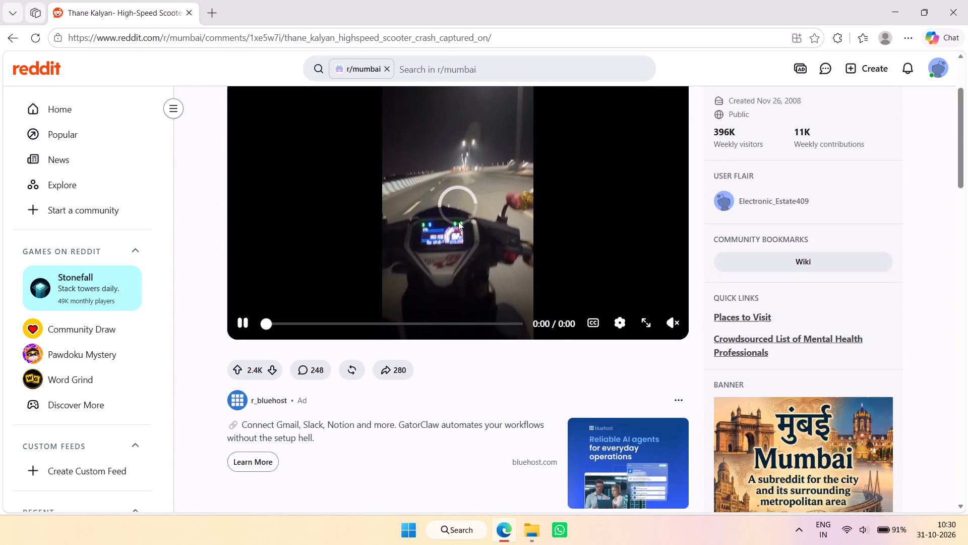
scroll(458, 222, "down", 2)
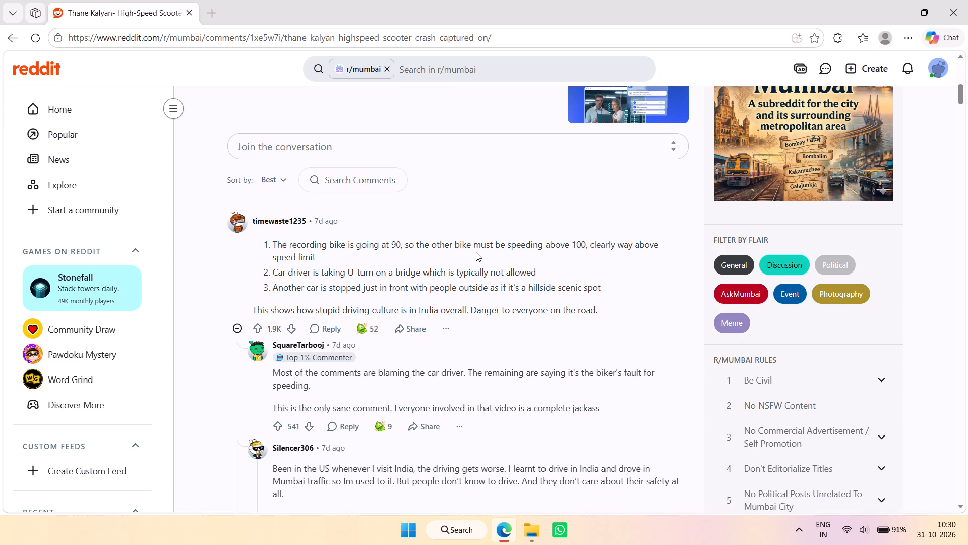
scroll(476, 252, "down", 2)
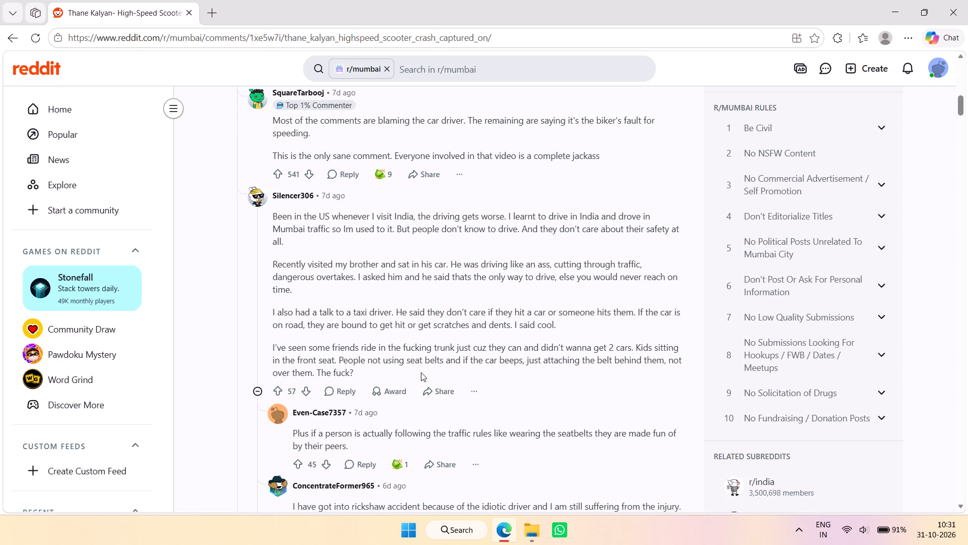
scroll(441, 284, "down", 1)
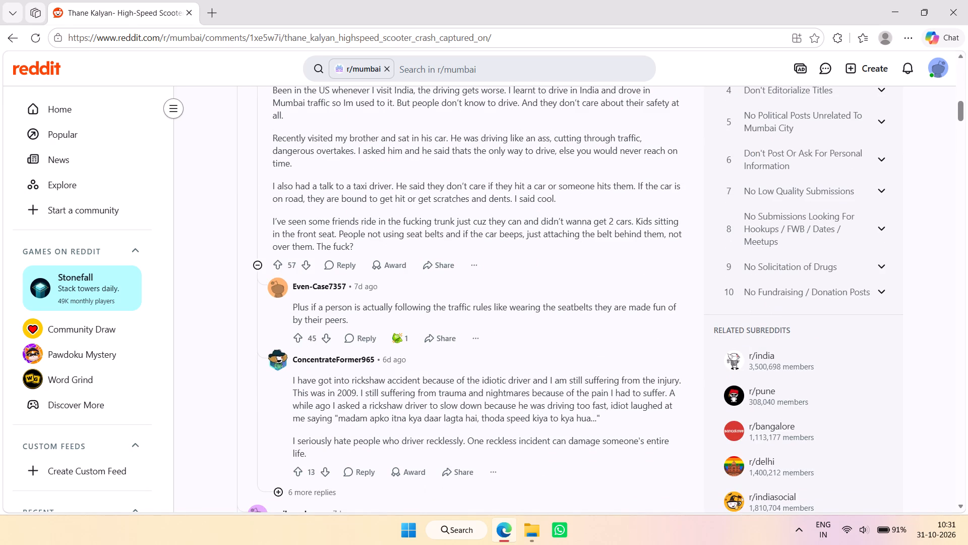
scroll(437, 319, "down", 2)
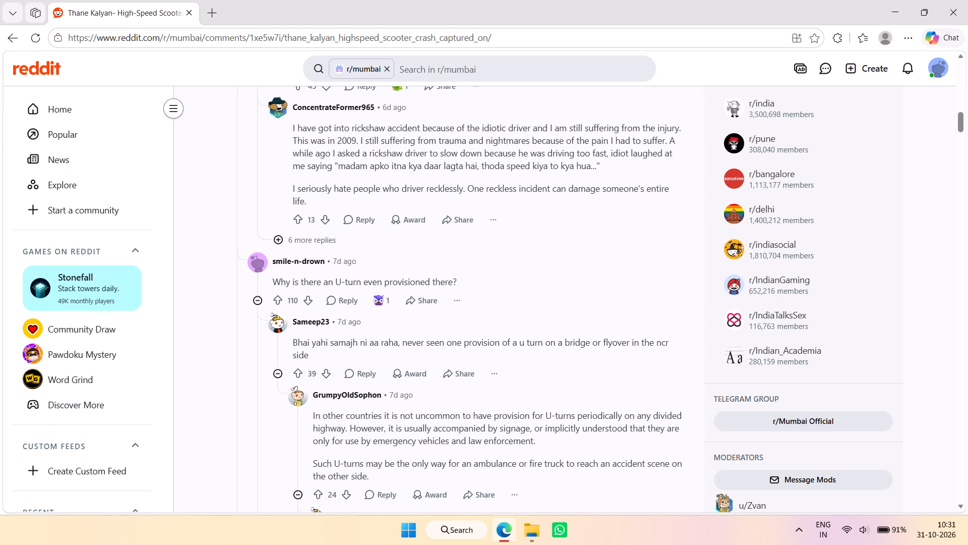
scroll(471, 318, "down", 1)
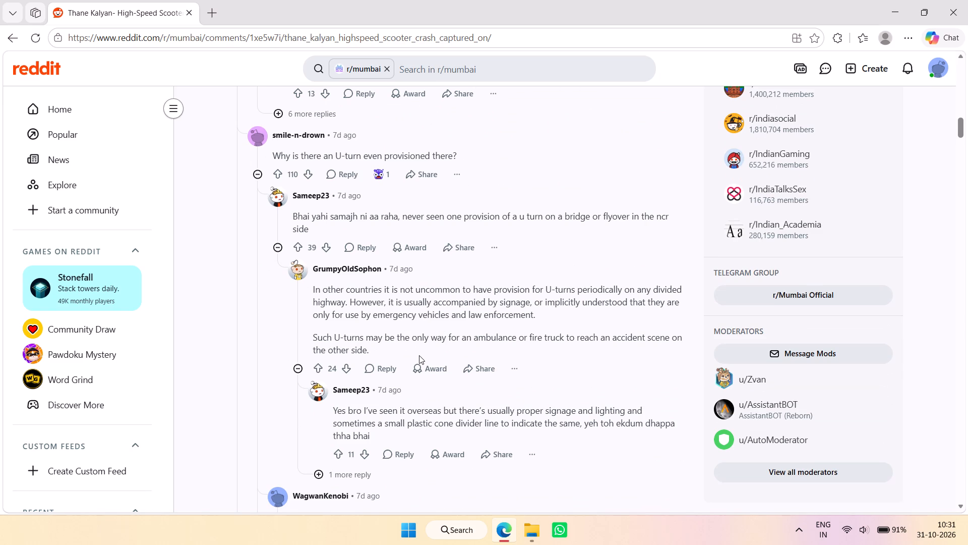
Return to the top of the scooter crash post and replay its video.
scroll(430, 333, "up", 10)
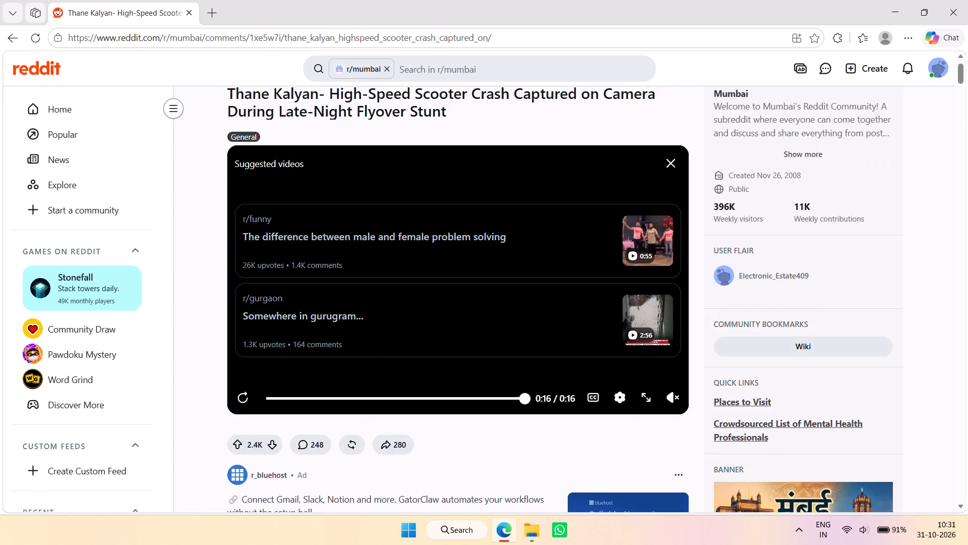
left_click(382, 447)
left_click(334, 448)
left_click(238, 442)
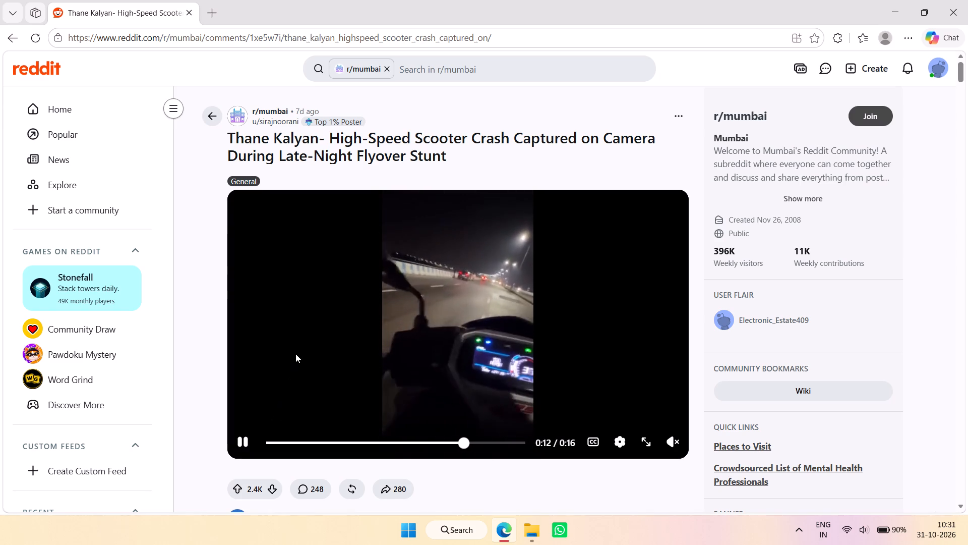
Read further down the post's comments, including the discussion of U-turns on the bridge and missing dividers.
scroll(448, 359, "down", 5)
scroll(349, 339, "down", 1)
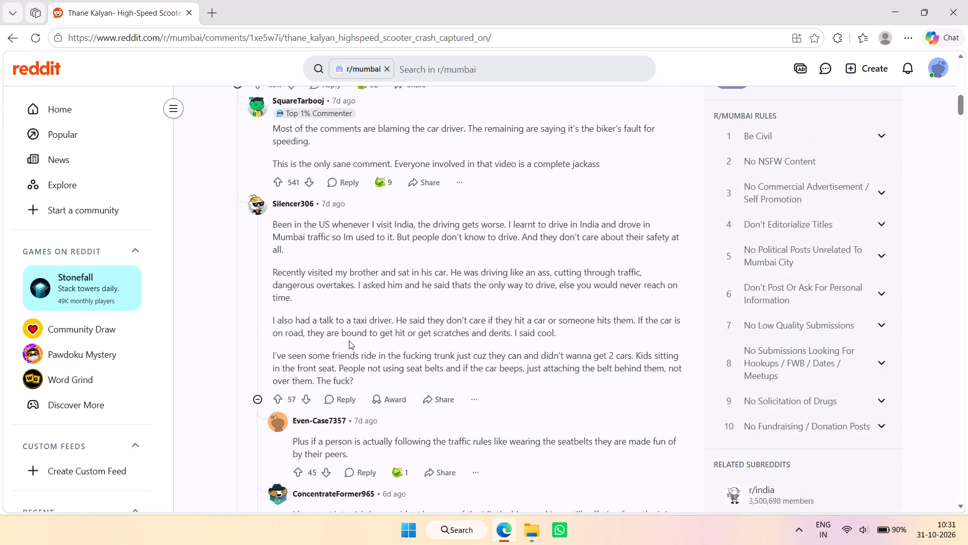
scroll(349, 341, "down", 5)
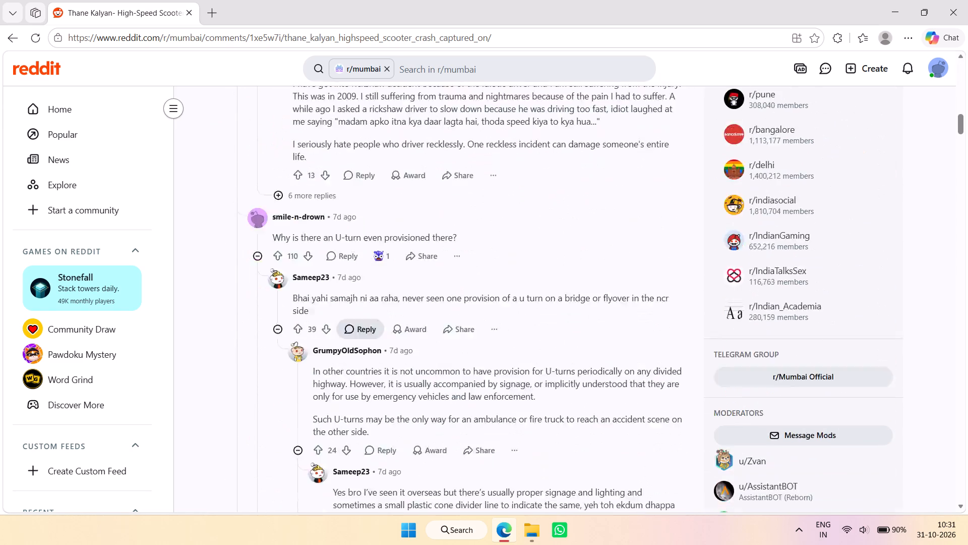
scroll(349, 341, "down", 3)
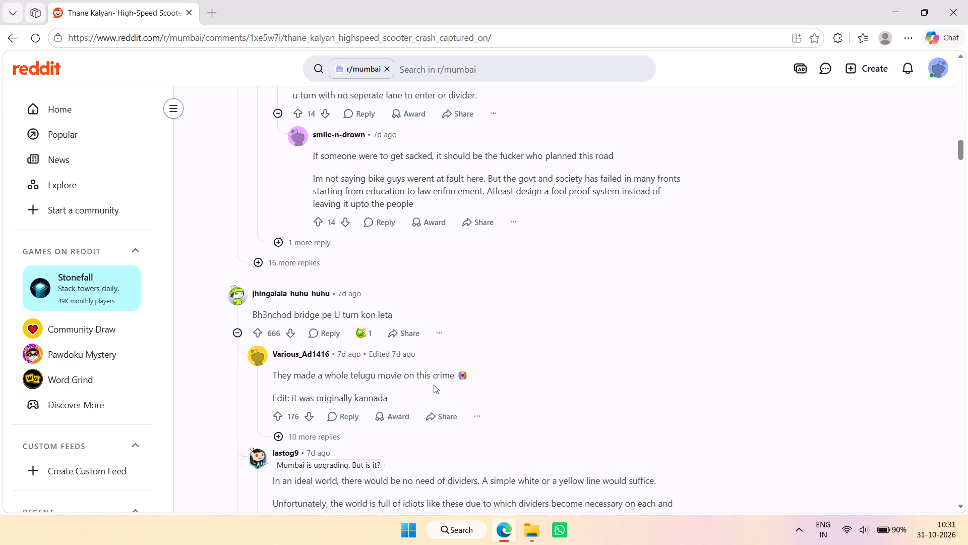
scroll(422, 264, "down", 1)
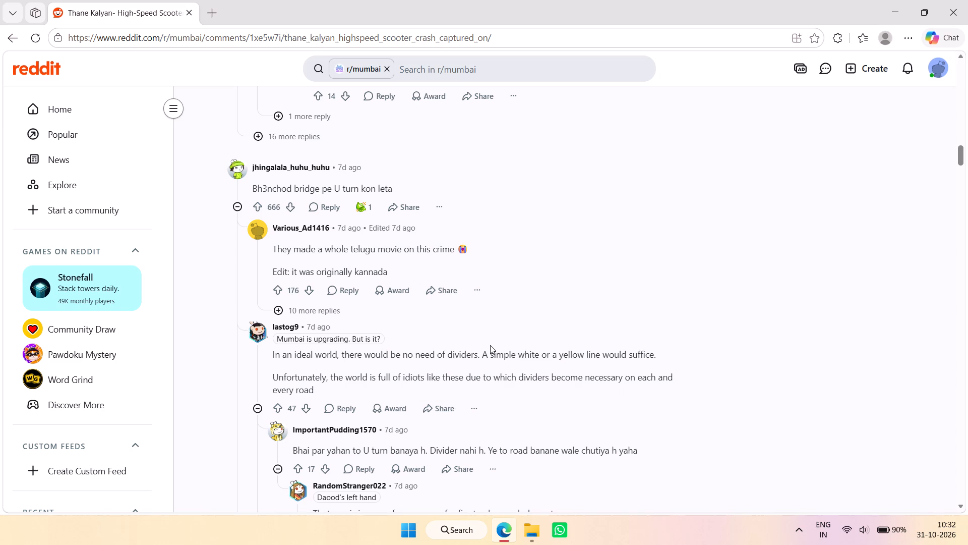
scroll(490, 345, "down", 1)
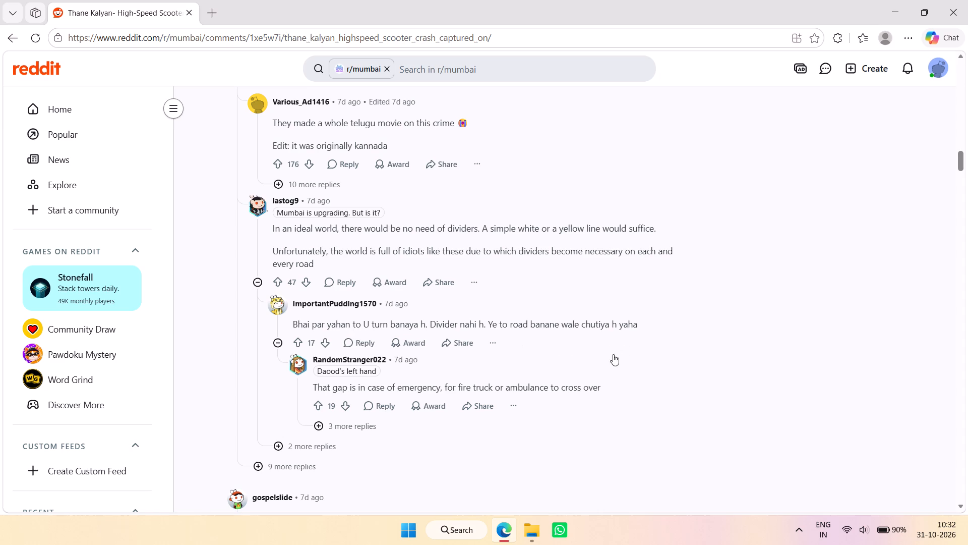
Expand the three replies under the comment about the emergency-vehicle gap and read on through the remaining comments.
left_click(318, 422)
scroll(427, 281, "down", 1)
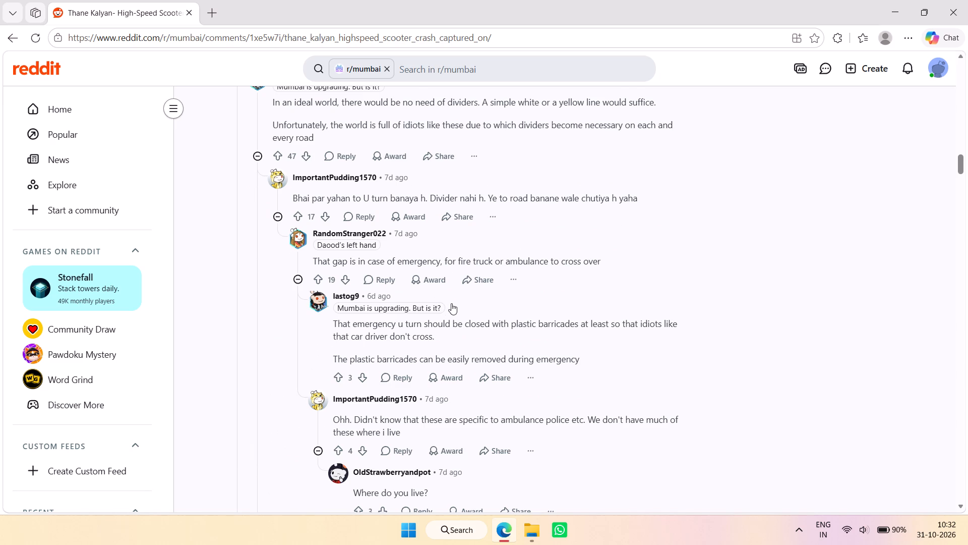
scroll(456, 302, "down", 1)
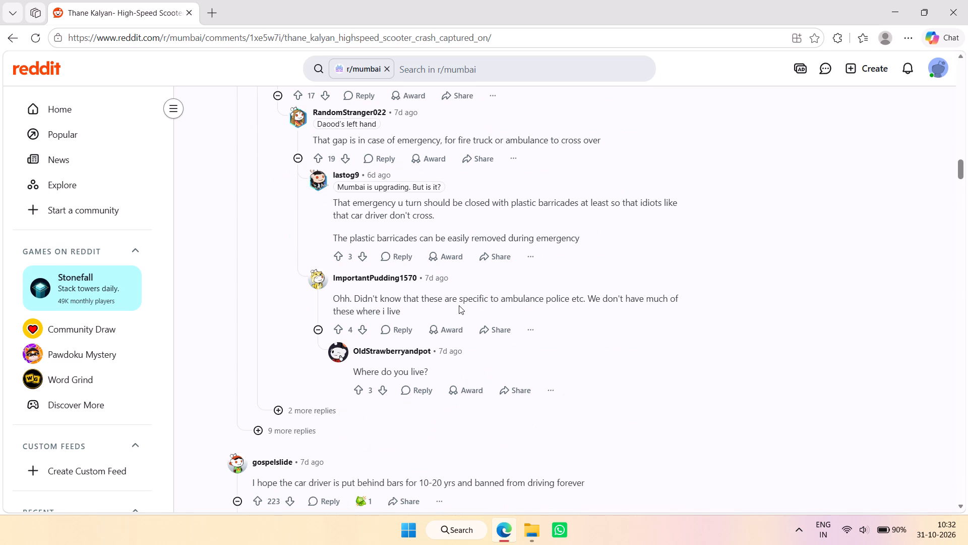
scroll(622, 306, "down", 1)
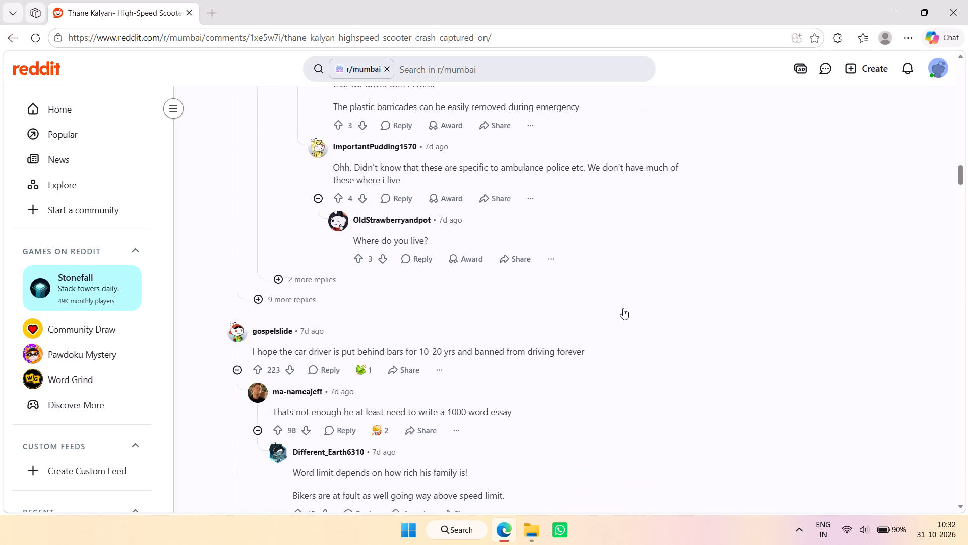
scroll(622, 308, "down", 1)
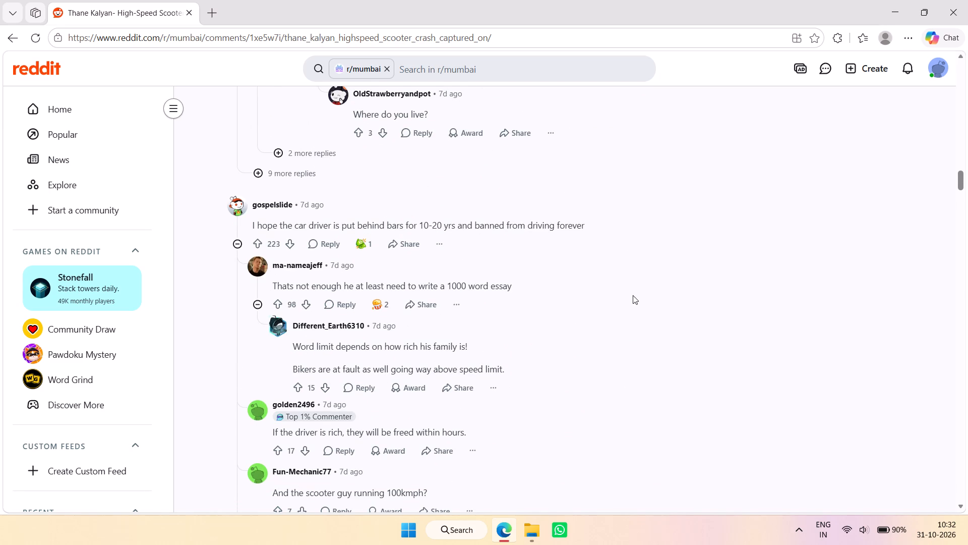
left_click_drag(285, 288, 450, 279)
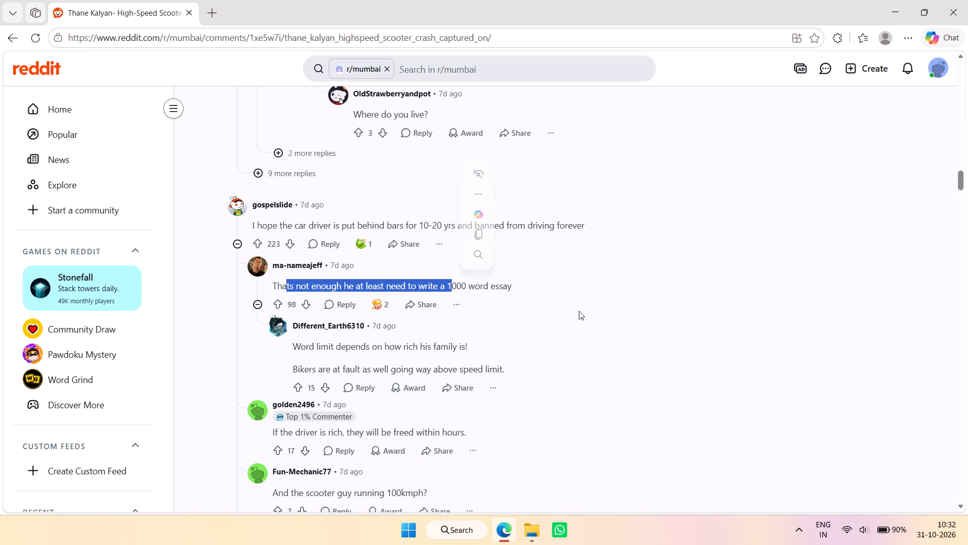
left_click(579, 311)
scroll(356, 308, "down", 1)
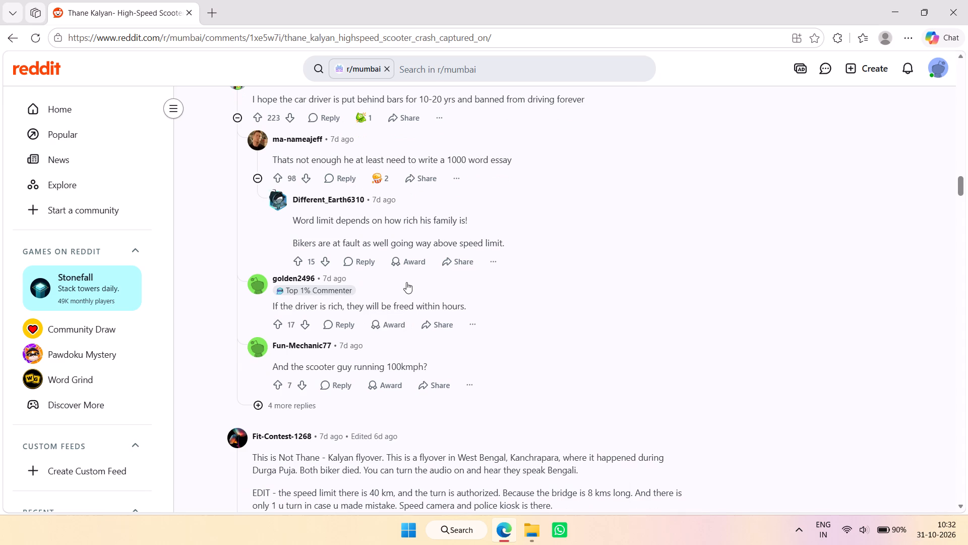
scroll(406, 280, "down", 2)
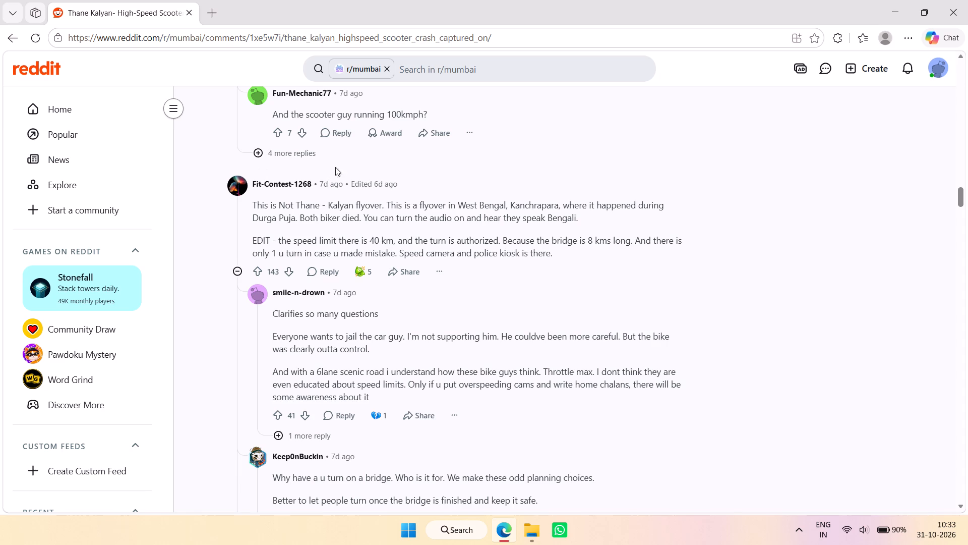
scroll(444, 270, "down", 9)
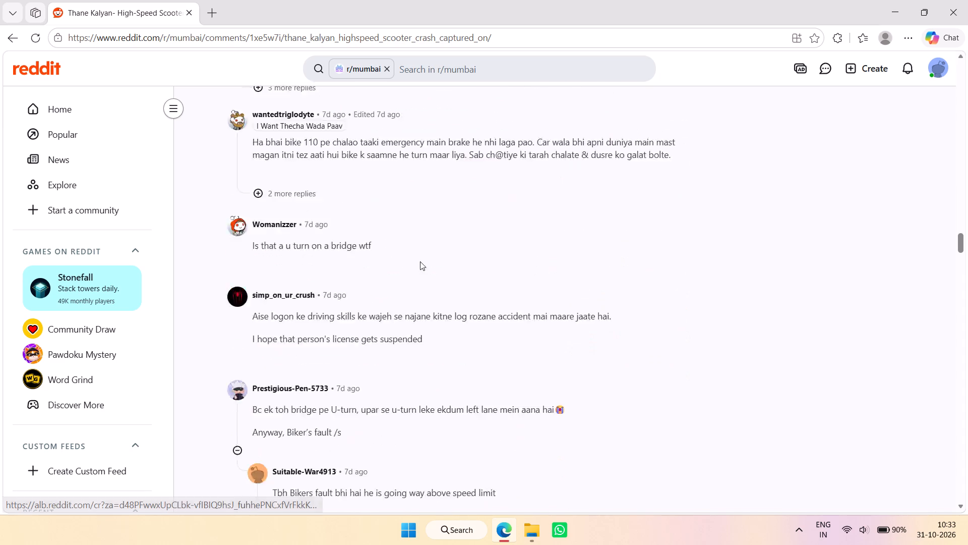
Close the web browser window.
left_click(967, 0)
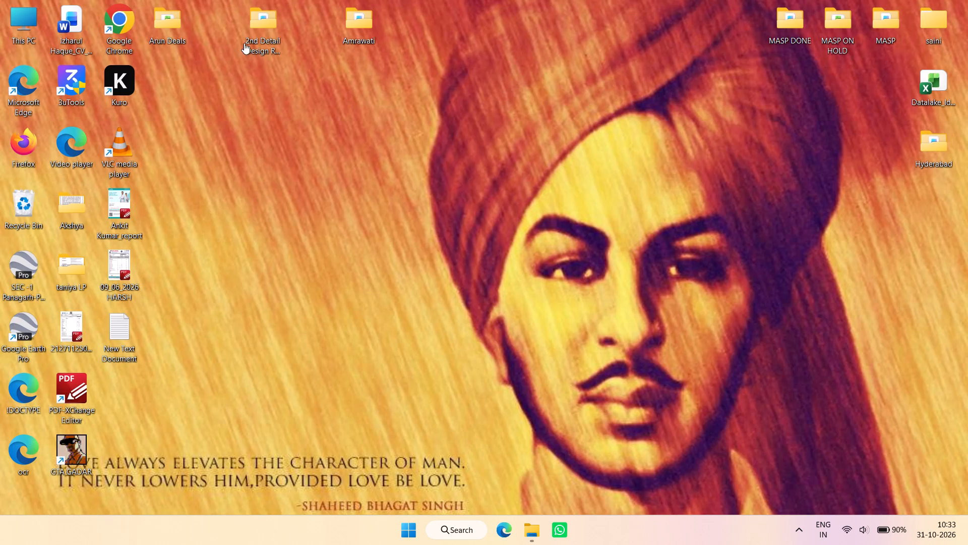
Open "3rd Crash Mitigation report _ Kondhali To Talegoan" from the Amrawati folder's Updated subfolder in Word and maximize its window.
left_click(356, 16)
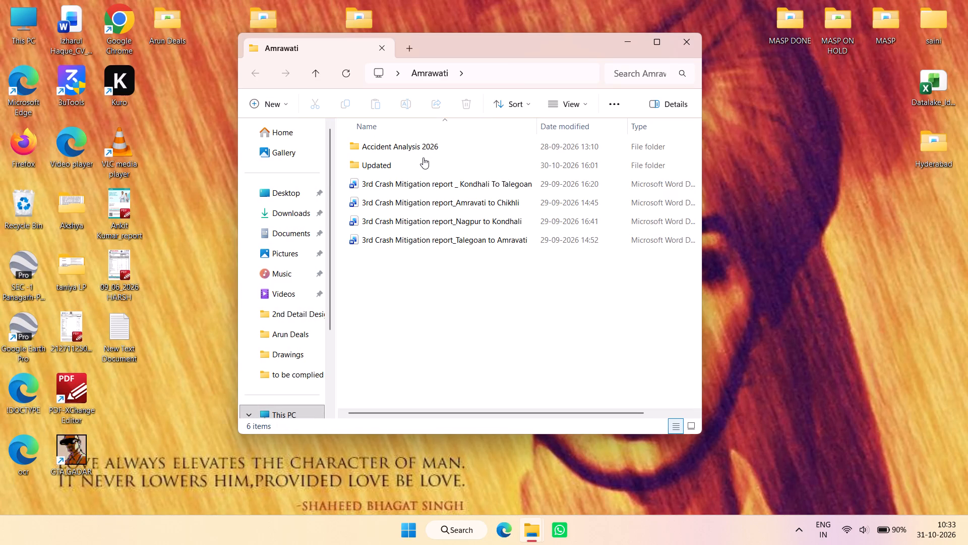
left_click(423, 157)
left_click(426, 147)
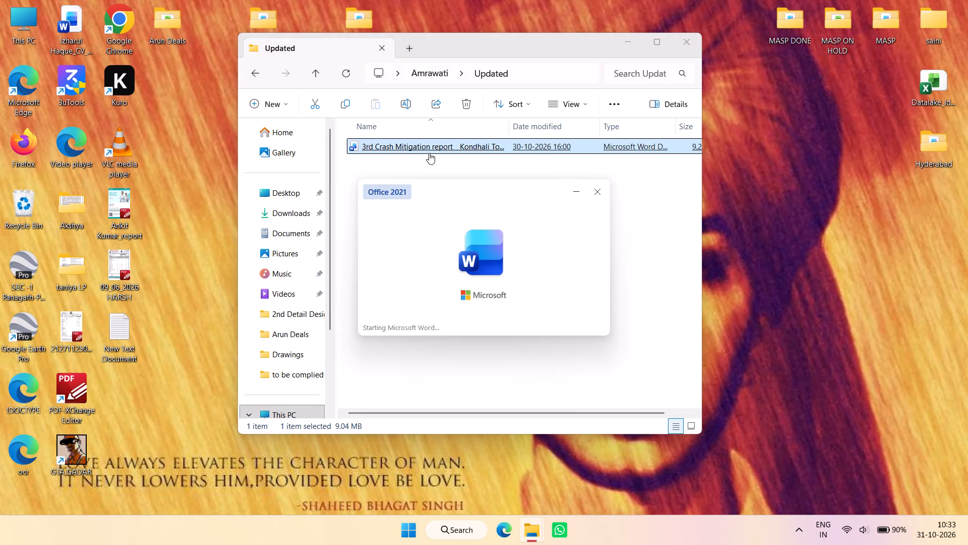
left_click(731, 60)
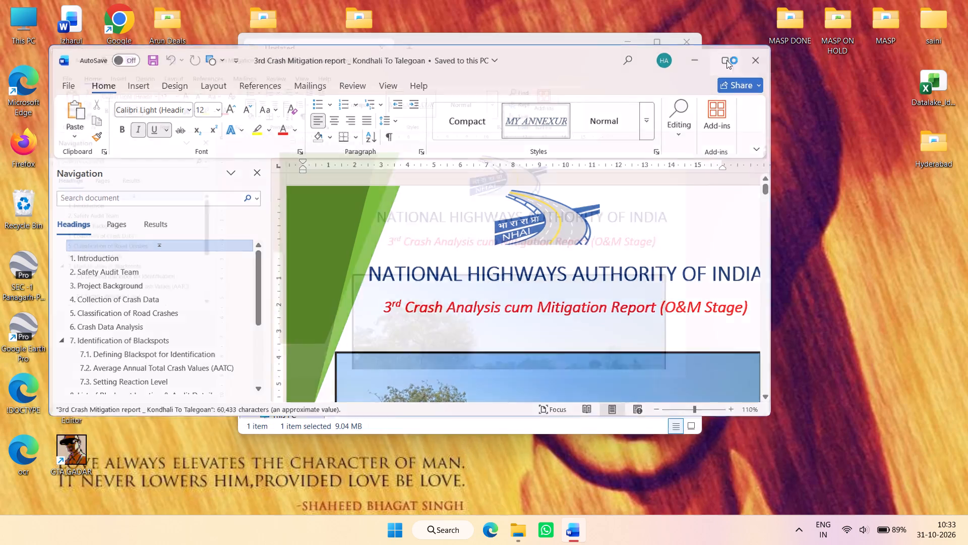
Look through the report's opening pages and list of tables, and the mitigation measures for the blackspots at 70+500-71+000 and 76+000-76+500.
scroll(646, 295, "down", 6)
scroll(643, 249, "down", 2)
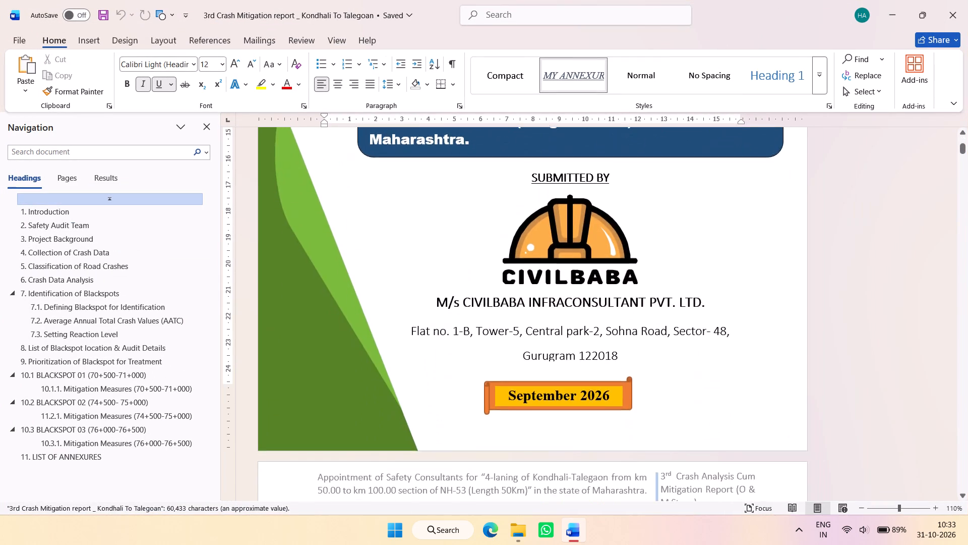
scroll(643, 248, "down", 16)
left_click(207, 394)
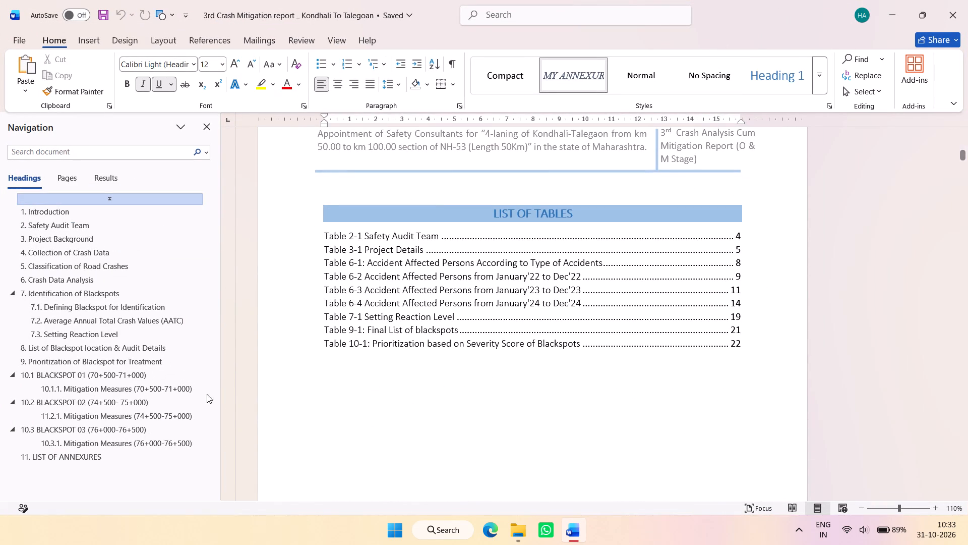
left_click(144, 394)
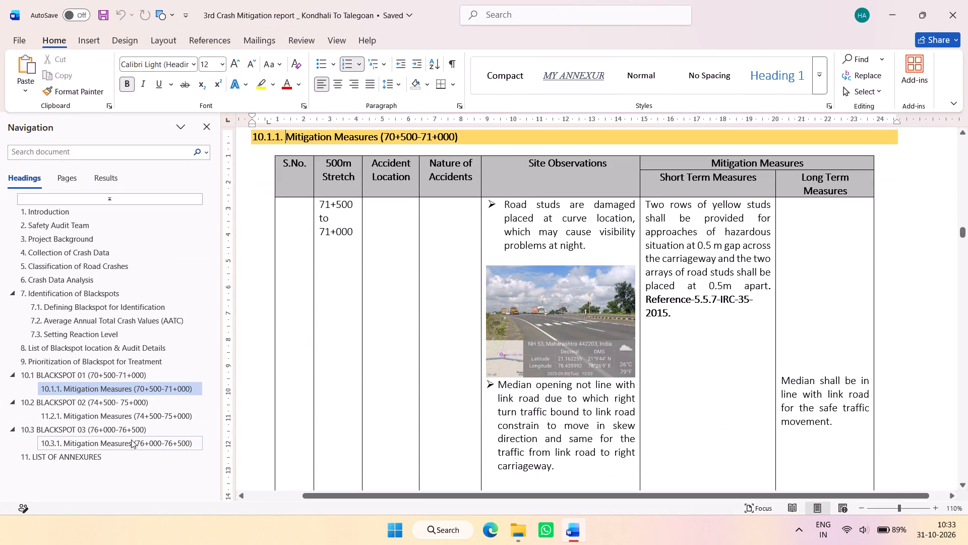
left_click(138, 428)
left_click(146, 438)
scroll(331, 291, "up", 1)
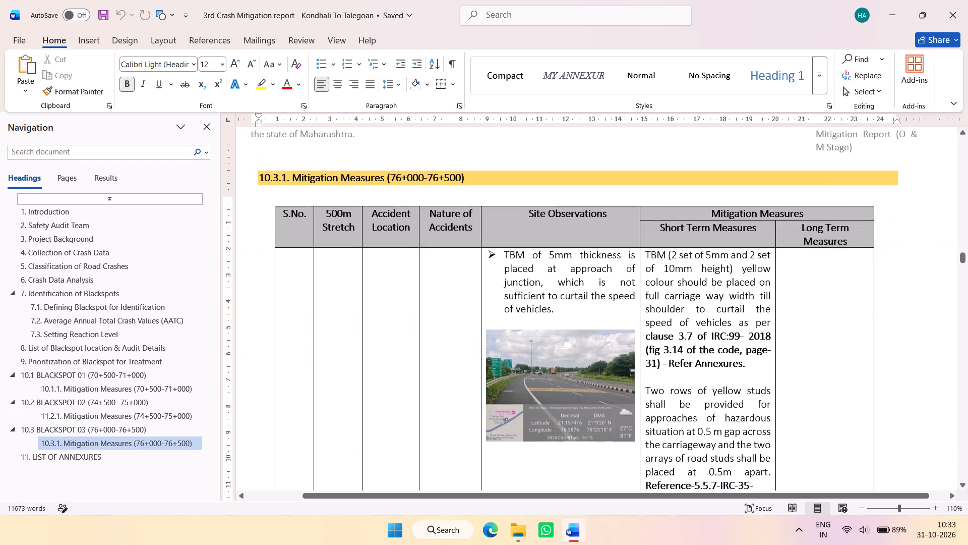
Copy everything from the BLACKSPOT 02 (74+500- 75+000) heading text through the note ending the 10.3.1 Mitigation Measures table.
left_click(106, 406)
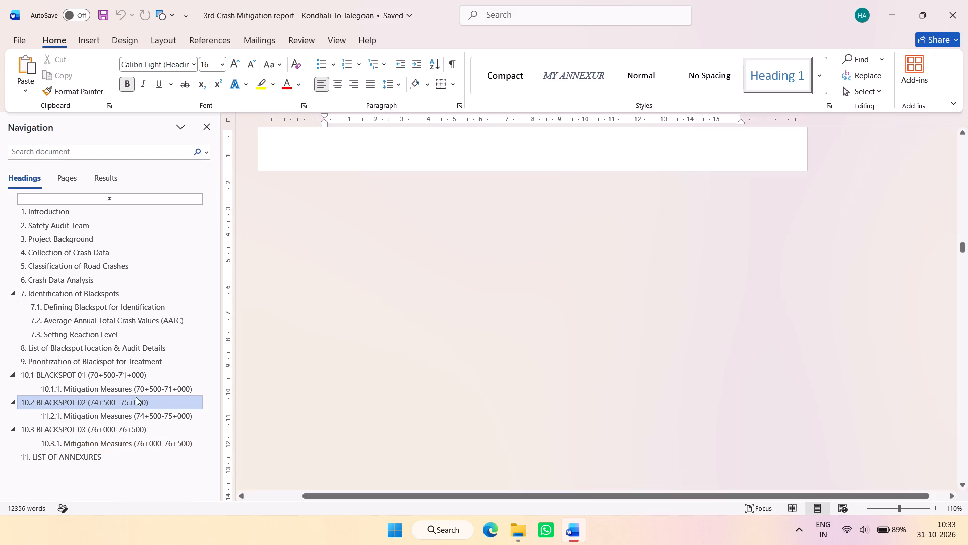
left_click_drag(354, 142, 537, 511)
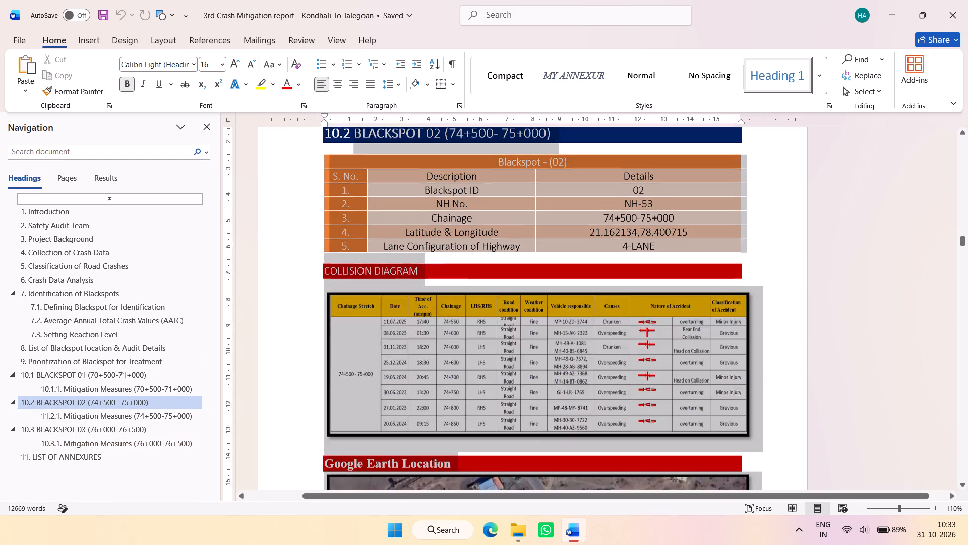
left_click_drag(537, 511, 562, 544)
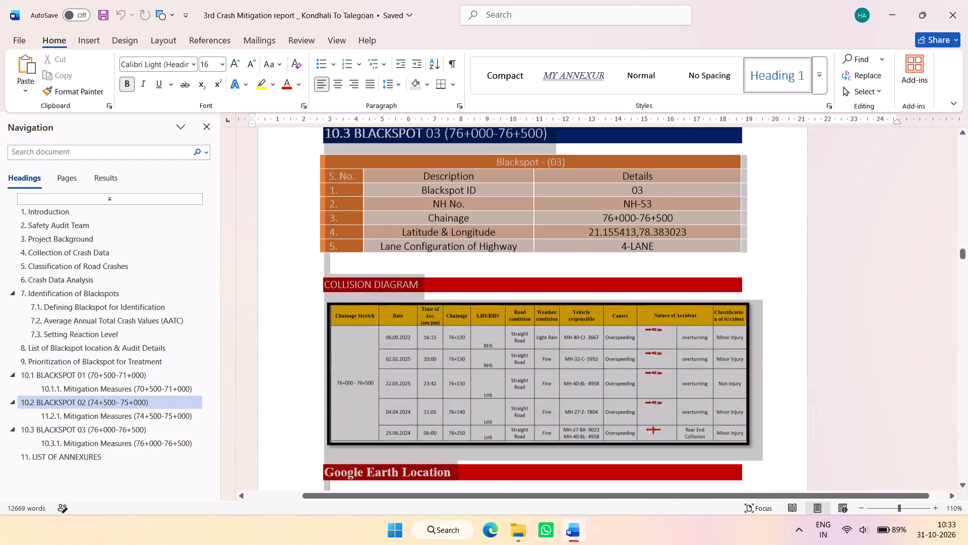
left_click_drag(562, 544, 562, 544)
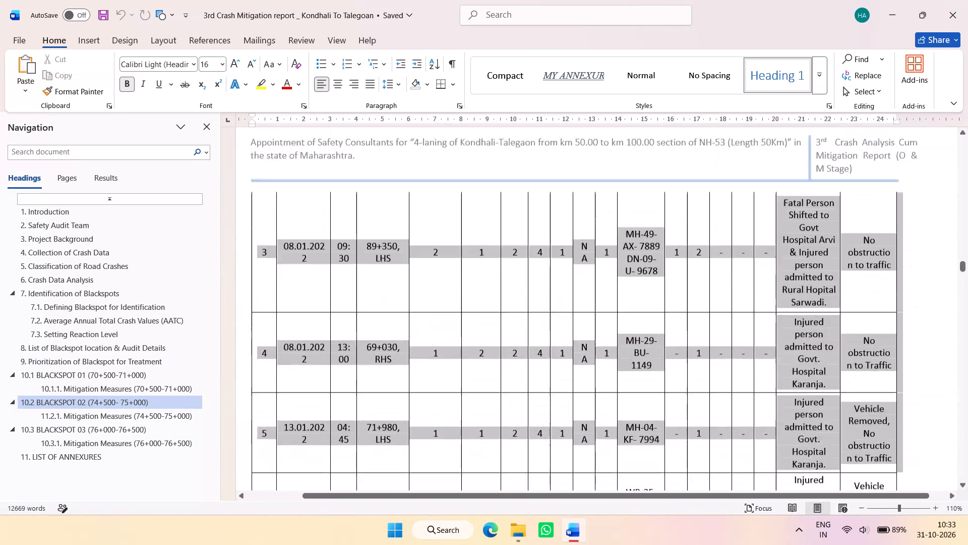
left_click_drag(562, 544, 536, 203)
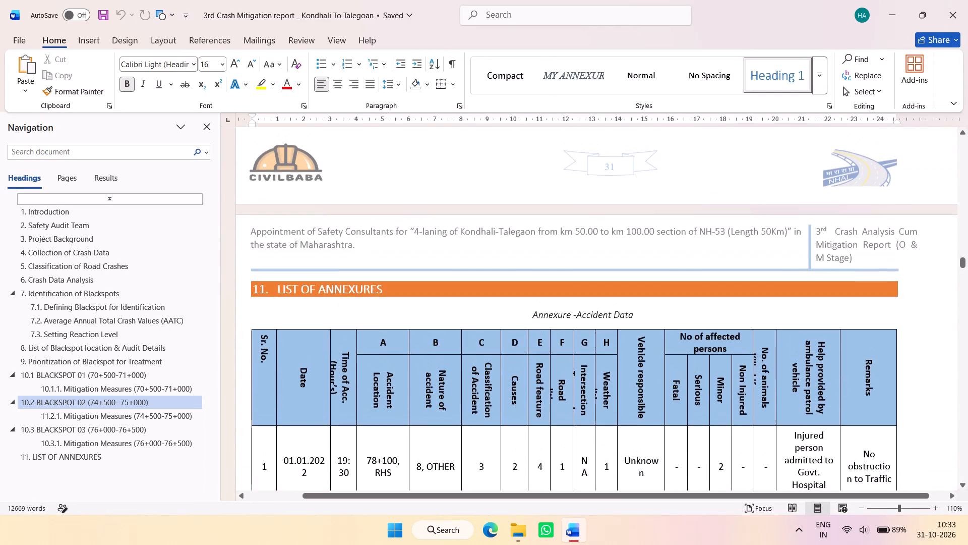
left_click_drag(536, 203, 852, 468)
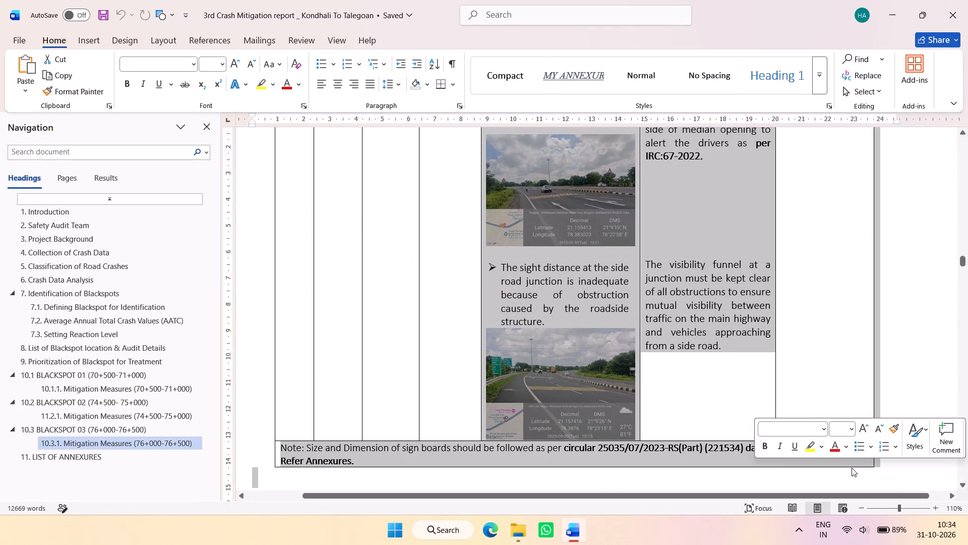
key("ctrl+c")
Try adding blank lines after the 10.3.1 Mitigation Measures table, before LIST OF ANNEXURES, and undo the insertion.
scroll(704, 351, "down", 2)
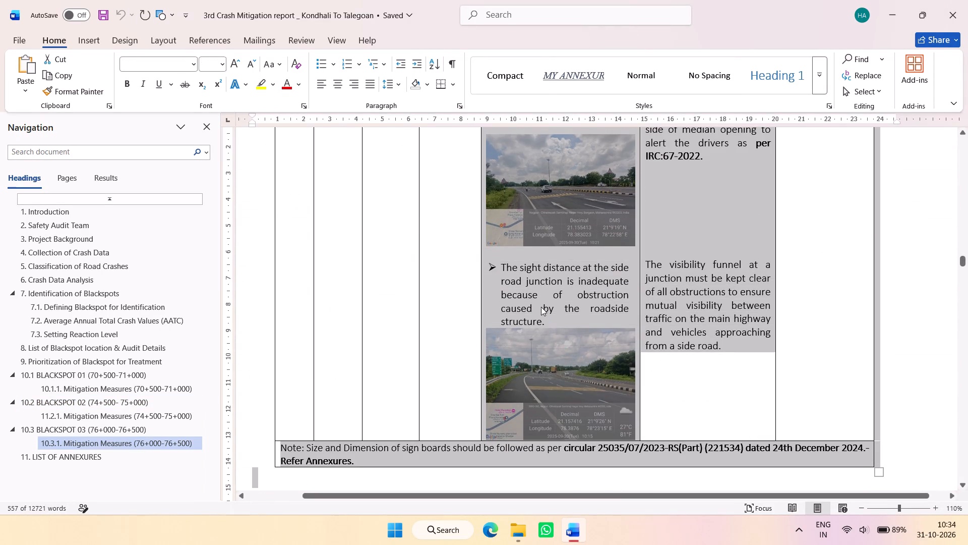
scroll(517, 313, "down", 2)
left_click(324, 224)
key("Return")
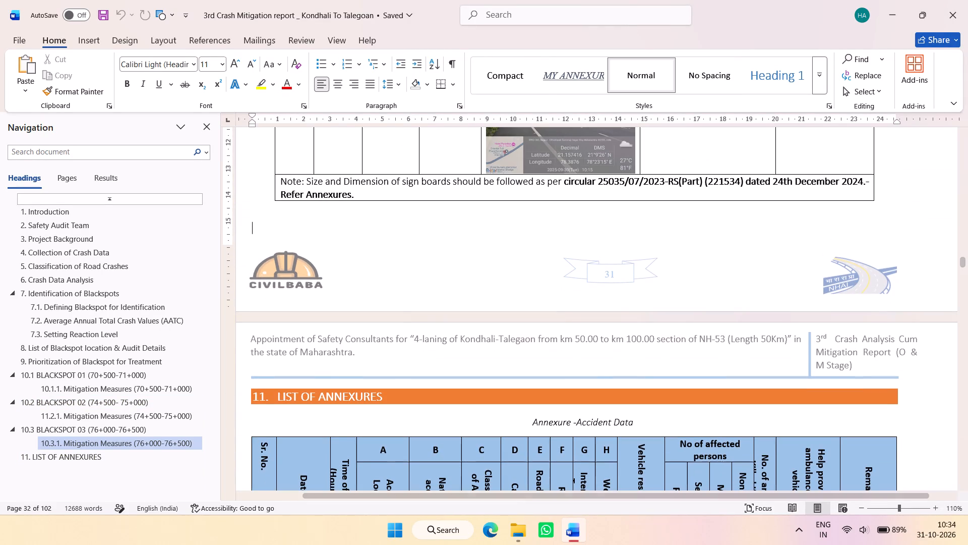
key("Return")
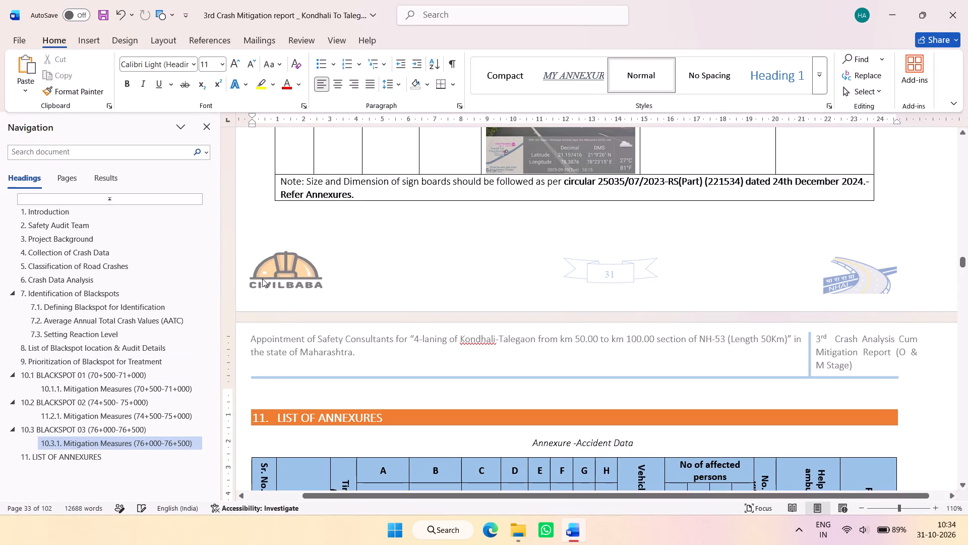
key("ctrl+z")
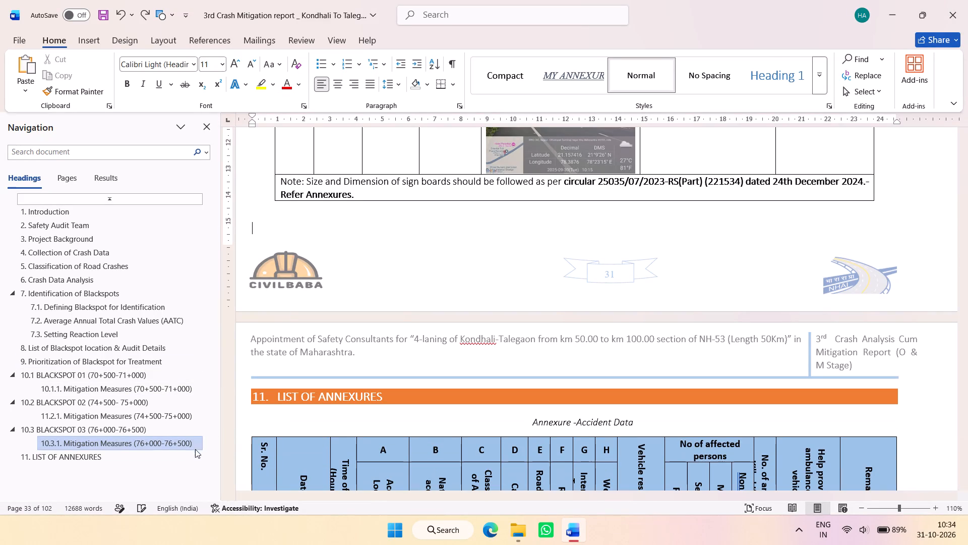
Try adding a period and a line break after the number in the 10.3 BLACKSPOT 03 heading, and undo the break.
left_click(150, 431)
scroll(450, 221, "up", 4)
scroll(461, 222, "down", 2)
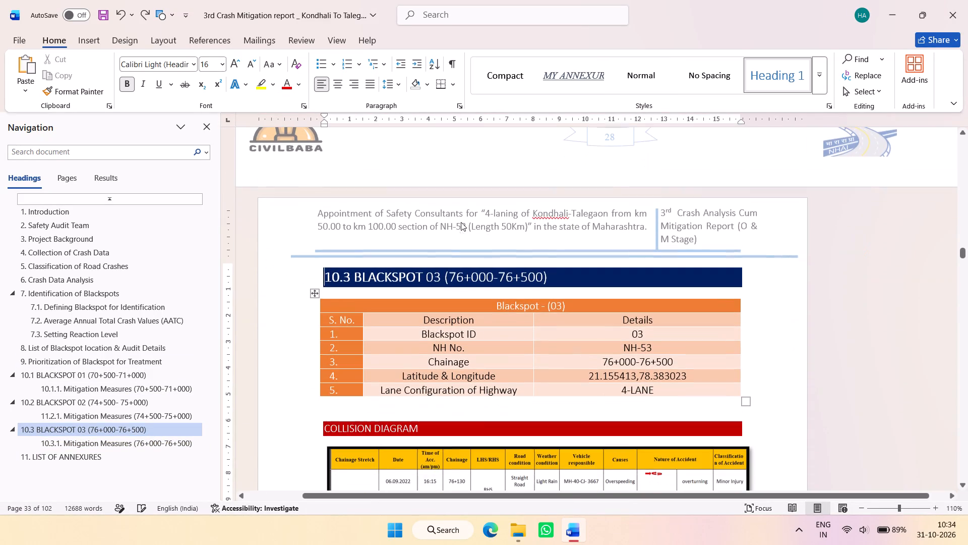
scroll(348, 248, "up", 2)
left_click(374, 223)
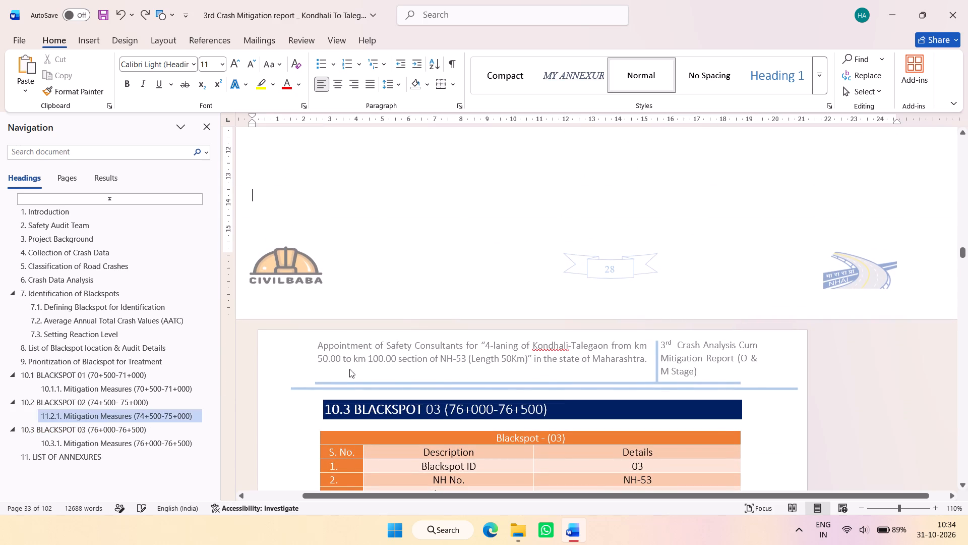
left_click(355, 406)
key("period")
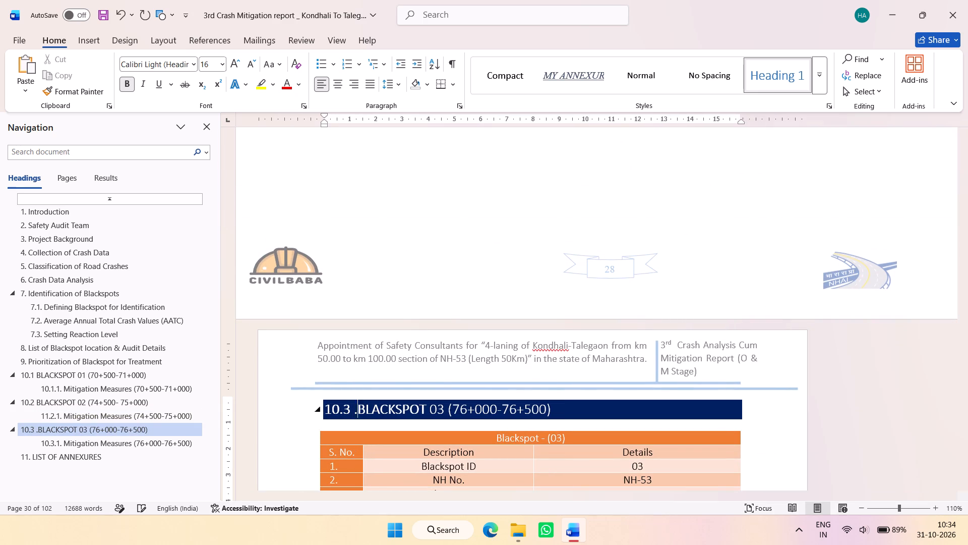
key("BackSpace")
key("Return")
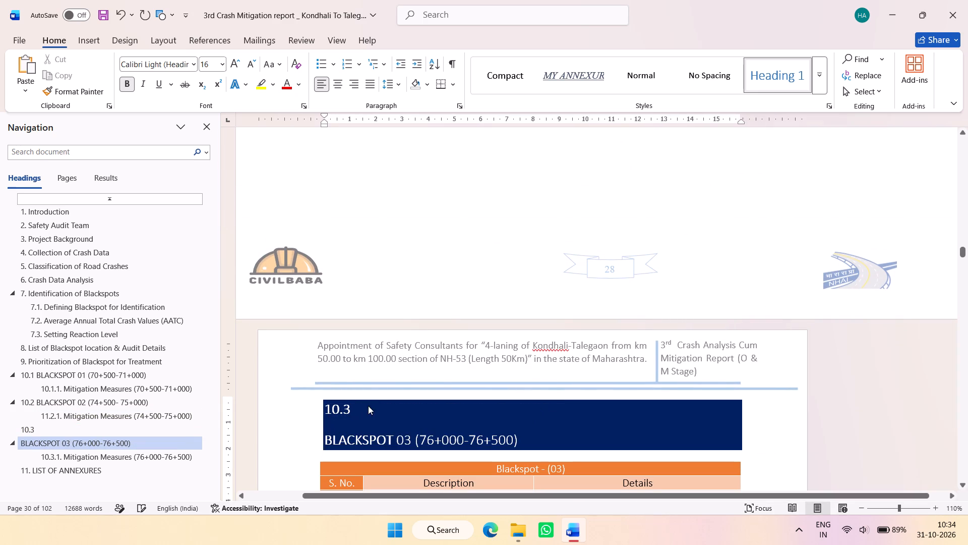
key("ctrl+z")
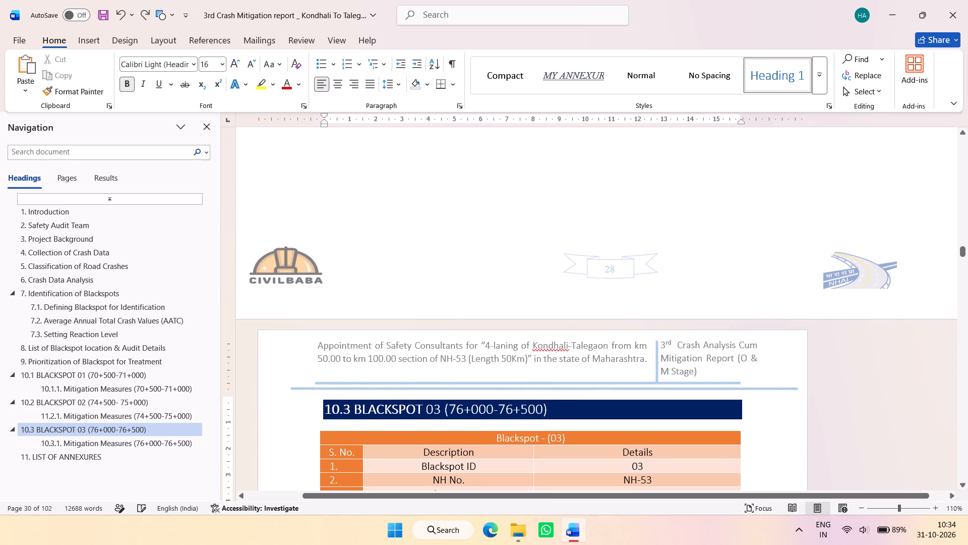
Insert a blank Normal-style line above the 10.3 BLACKSPOT 03 heading and paste the copied blackspot sections there.
left_click(326, 399)
key("Return")
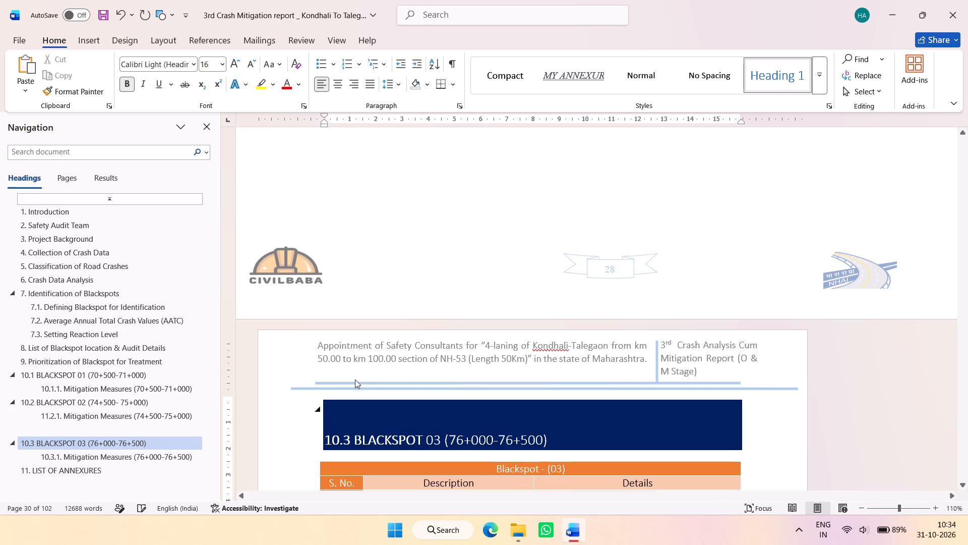
left_click(359, 409)
left_click(649, 74)
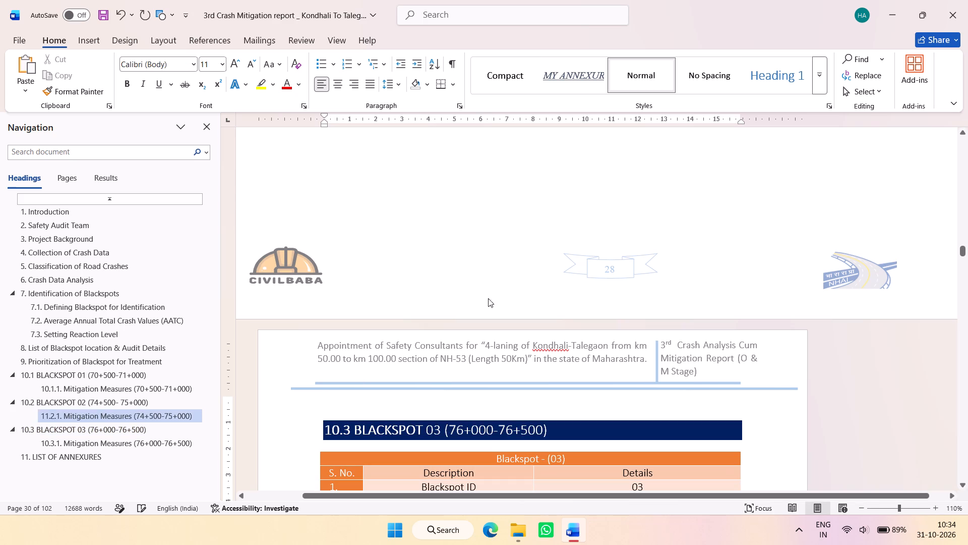
left_click(342, 402)
key("ctrl+v")
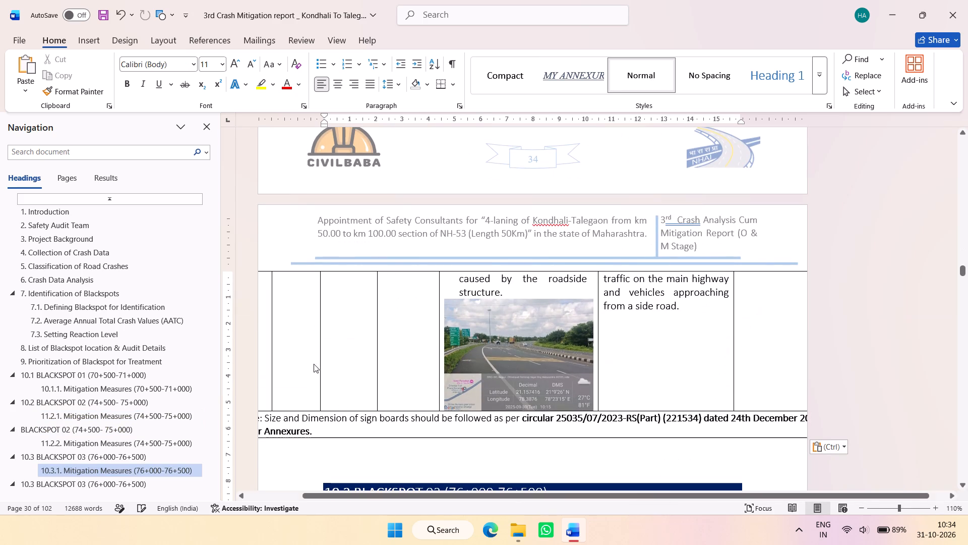
Examine the blackspot headings after the paste, including both BLACKSPOT 02 entries, and inspect the number in the 10.2 heading.
scroll(103, 375, "down", 2)
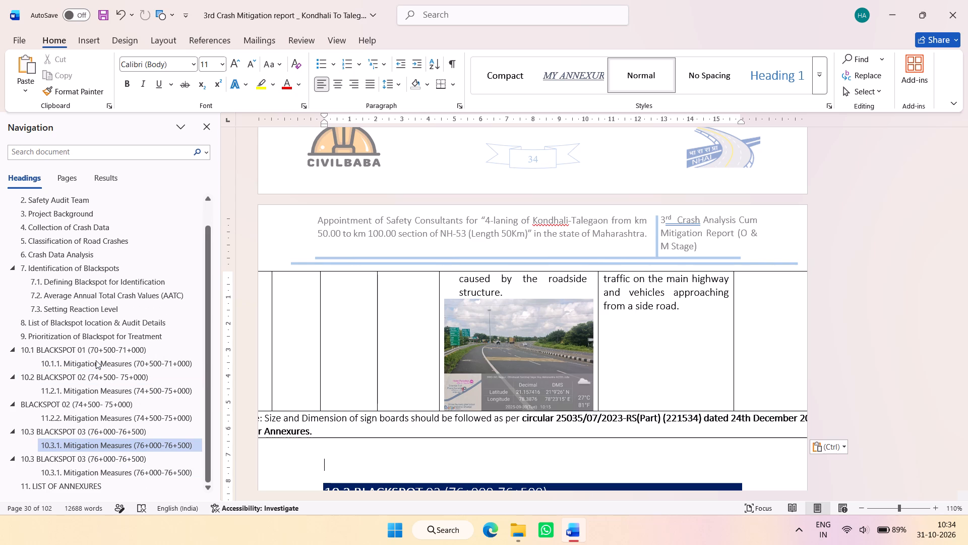
left_click(97, 351)
left_click(90, 373)
left_click(89, 402)
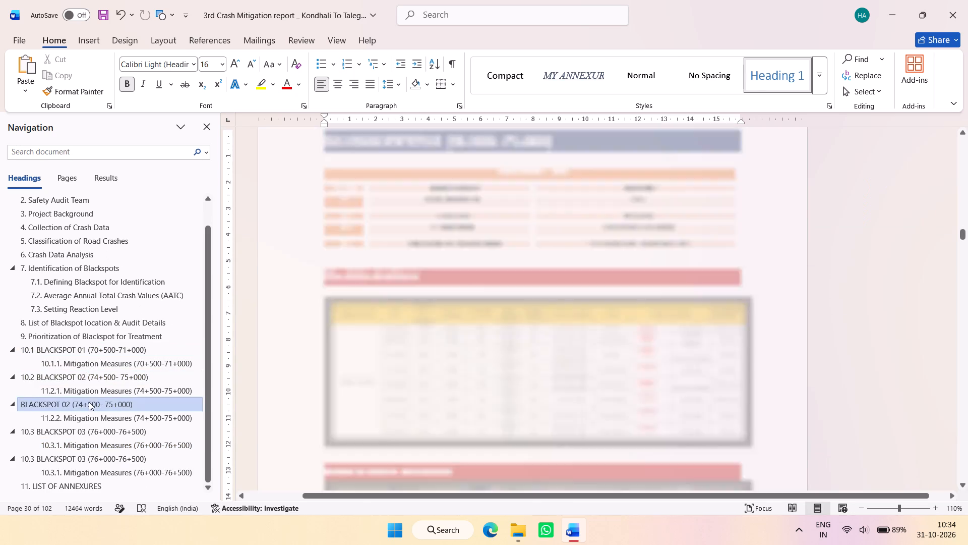
left_click(88, 430)
left_click(72, 372)
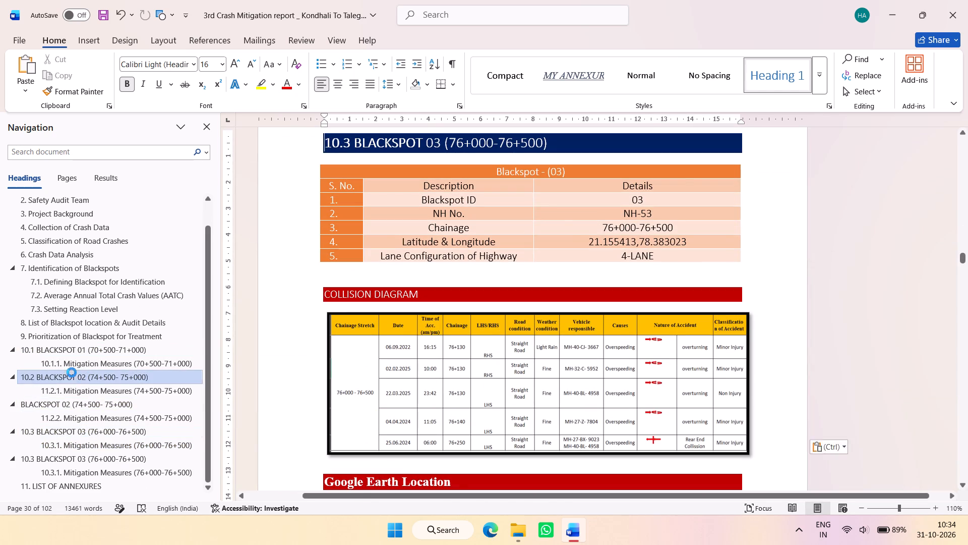
left_click(342, 137)
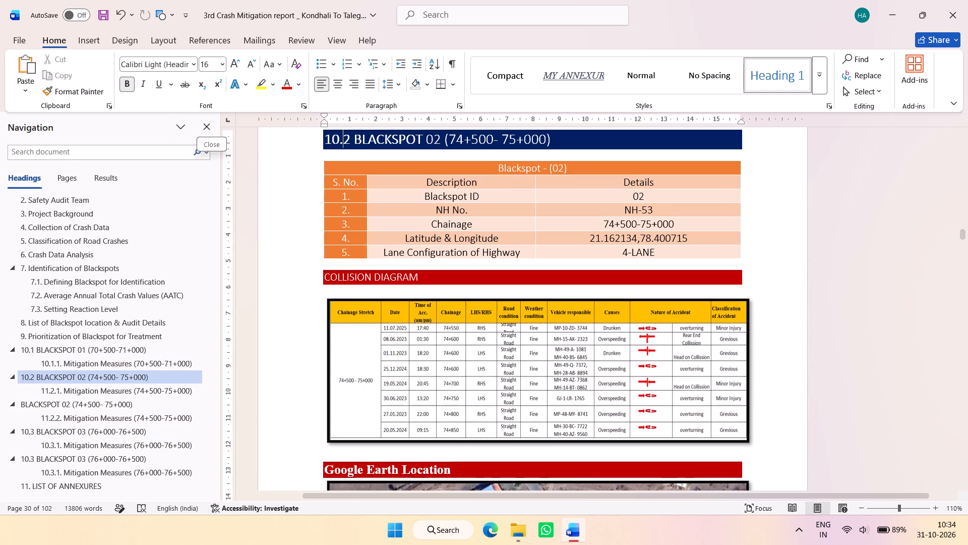
double_click(336, 138)
left_click(333, 141)
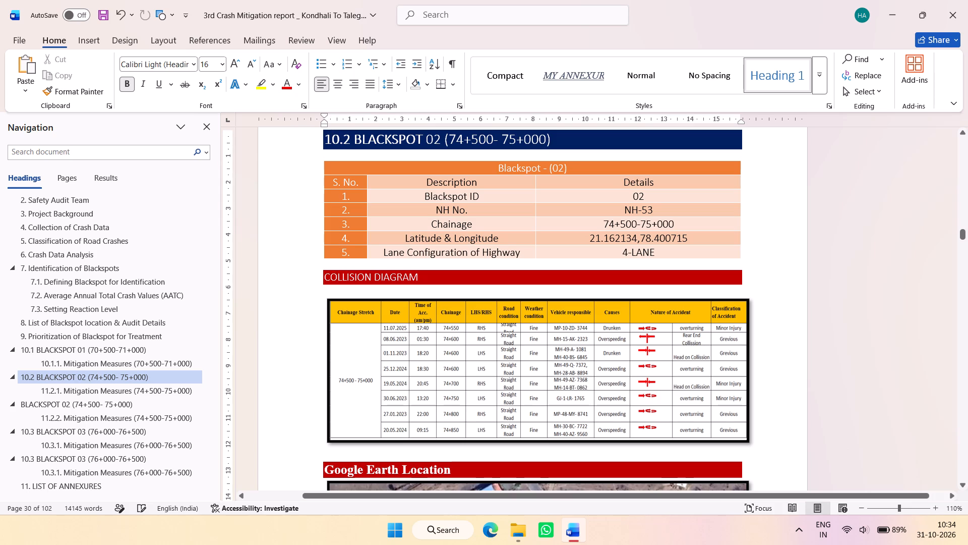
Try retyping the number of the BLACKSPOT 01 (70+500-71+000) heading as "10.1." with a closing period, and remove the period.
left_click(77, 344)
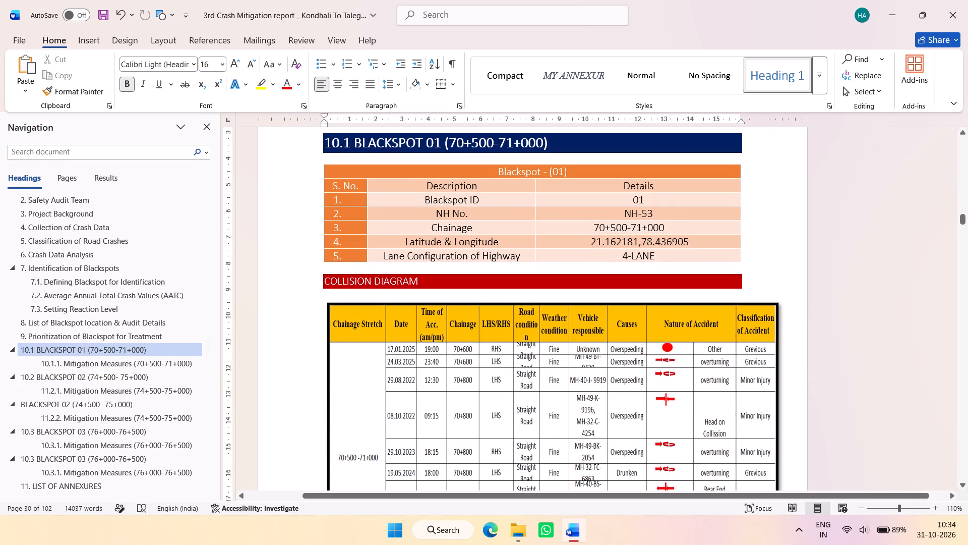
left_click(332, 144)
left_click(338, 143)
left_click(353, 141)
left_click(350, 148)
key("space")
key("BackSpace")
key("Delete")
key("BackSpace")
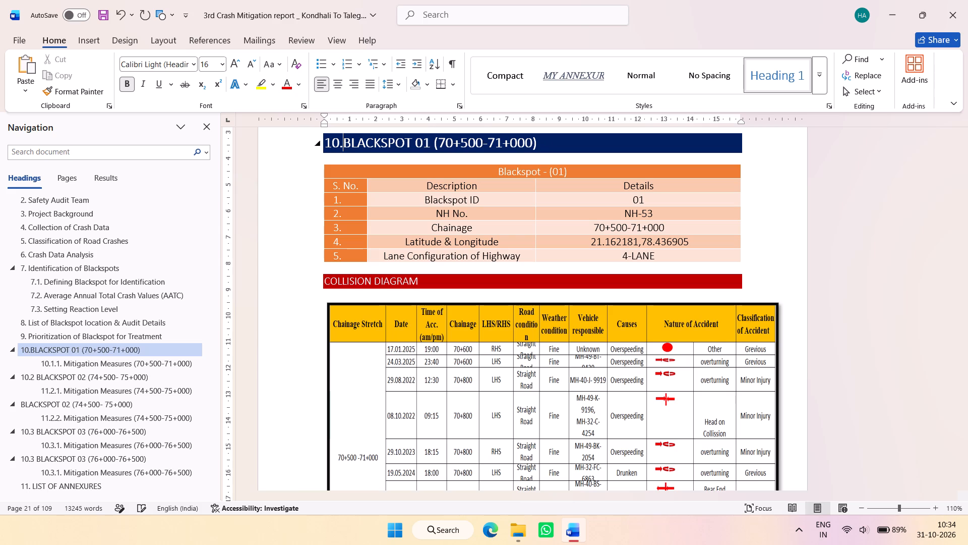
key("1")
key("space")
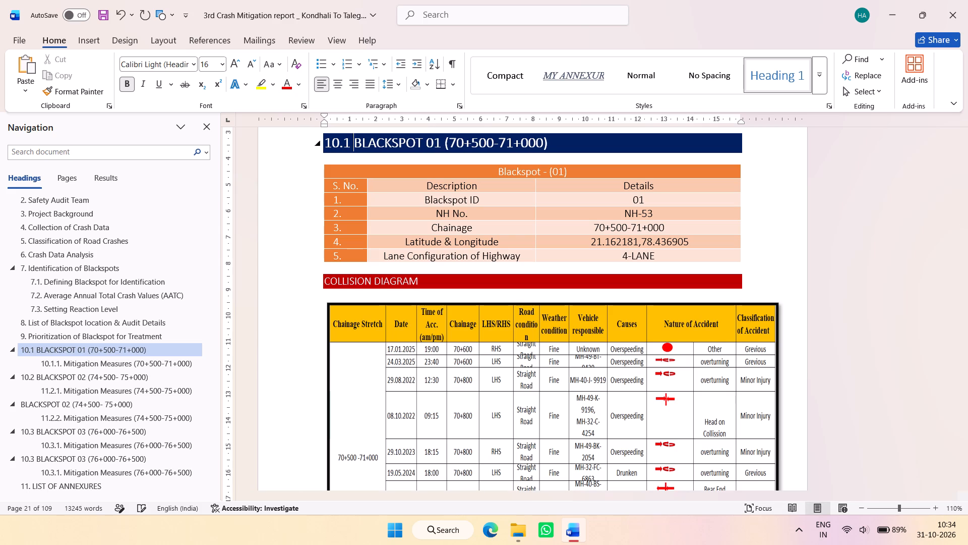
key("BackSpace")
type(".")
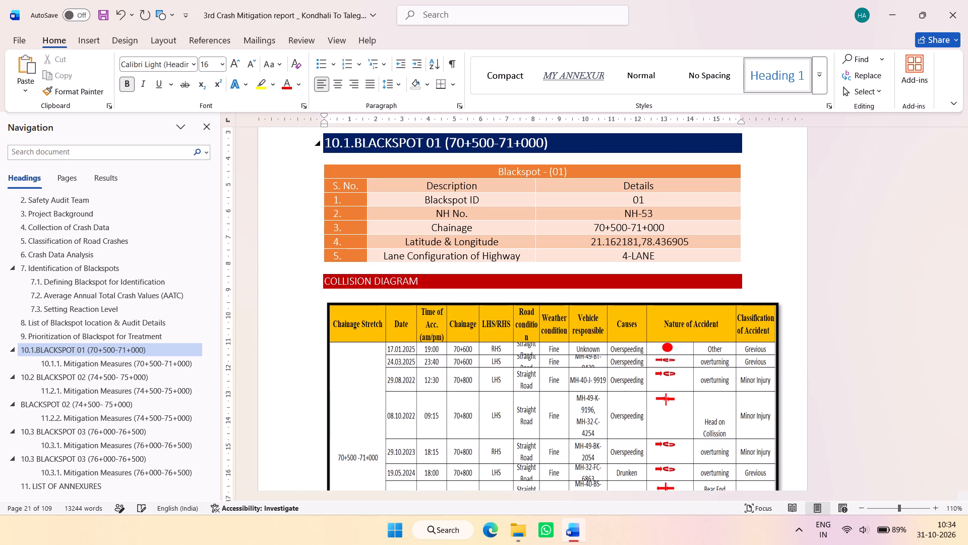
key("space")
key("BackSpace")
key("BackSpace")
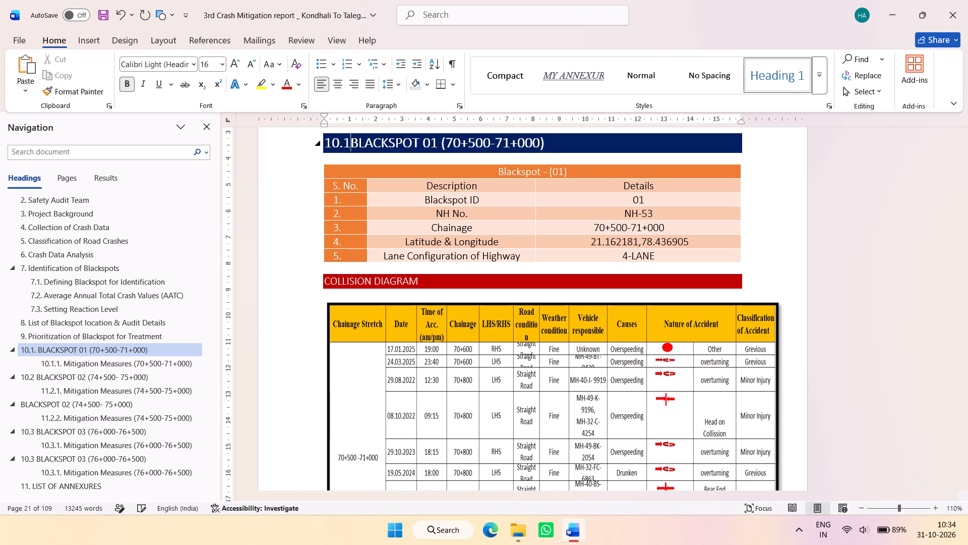
Retype the number of the BLACKSPOT 01 (70+500-71+000) heading as "10.1" followed by a space.
key("BackSpace")
key("BackSpace")
key("BackSpace")
key("BackSpace")
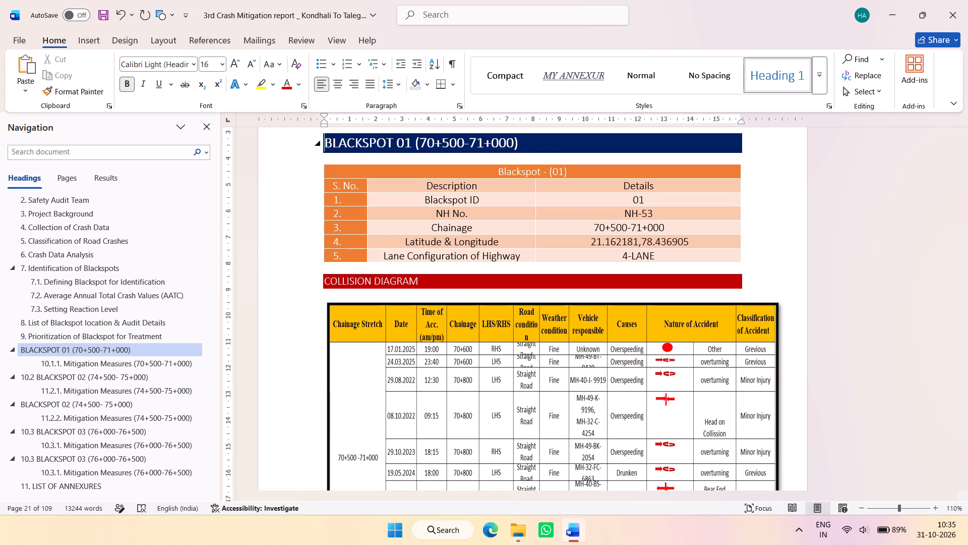
type("10.1")
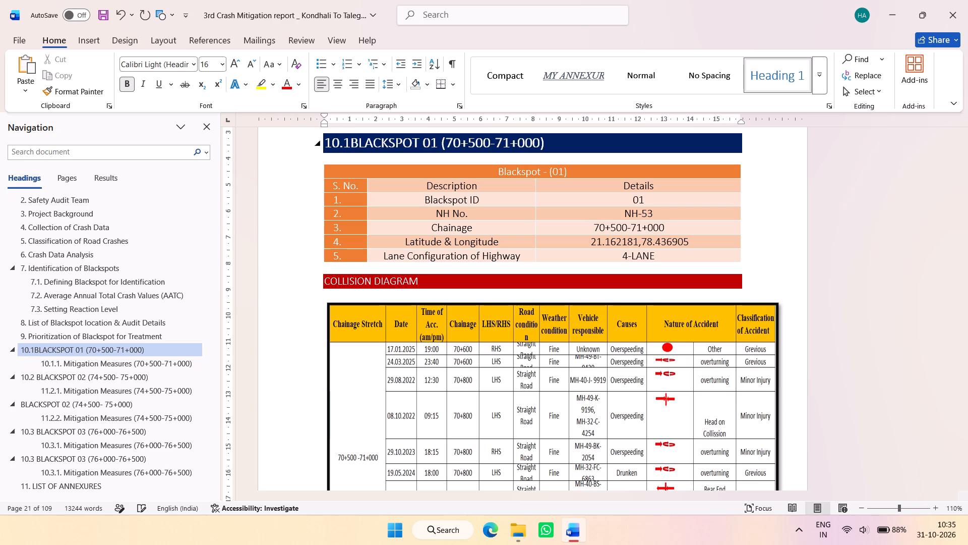
key("space")
Number the unnumbered BLACKSPOT 02 (74+500- 75+000) heading as 10.3.
left_click(116, 376)
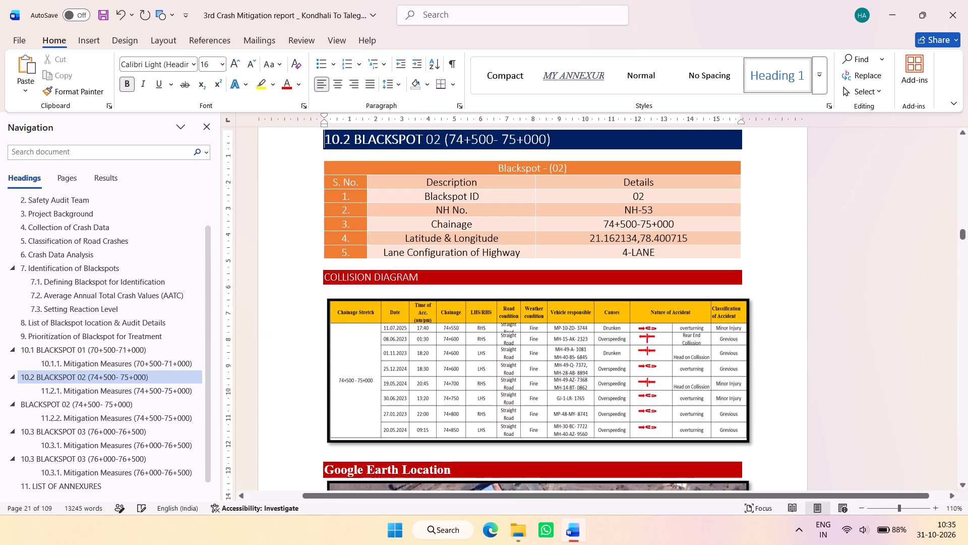
left_click(342, 140)
left_click(149, 427)
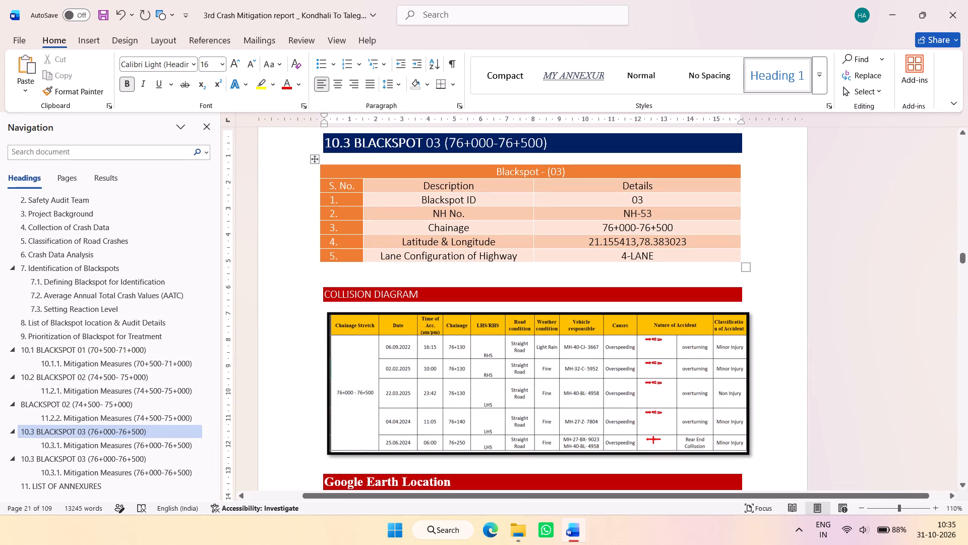
left_click(346, 130)
left_click(340, 141)
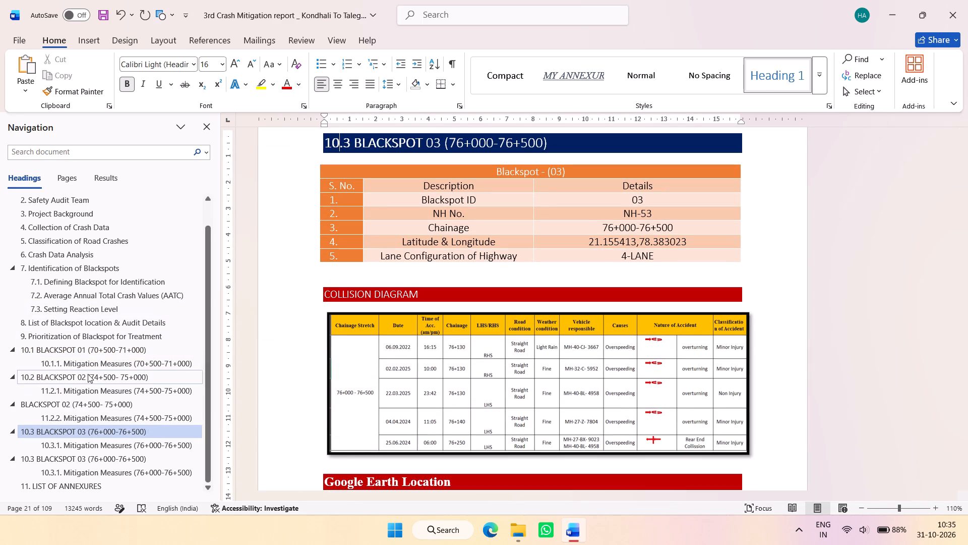
left_click(80, 401)
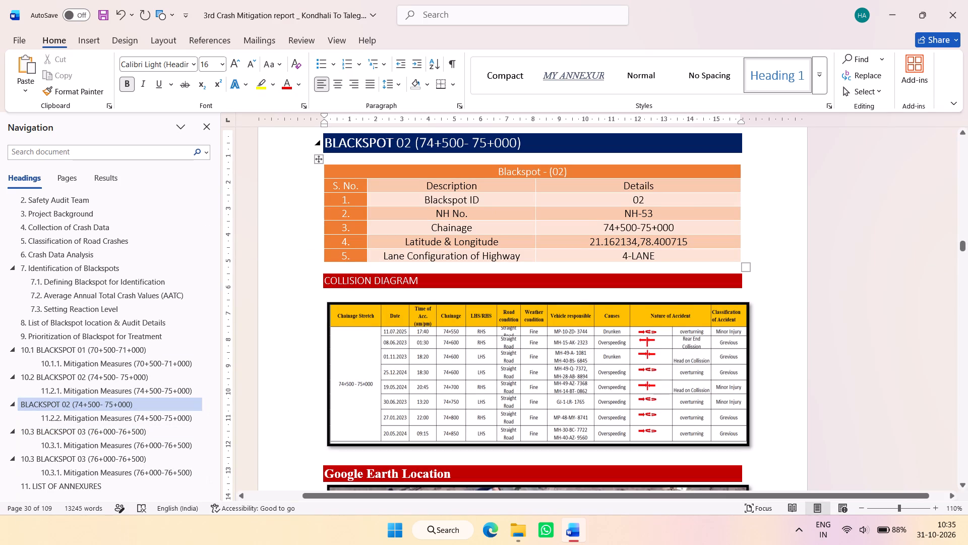
key("1")
type("0.3")
key("space")
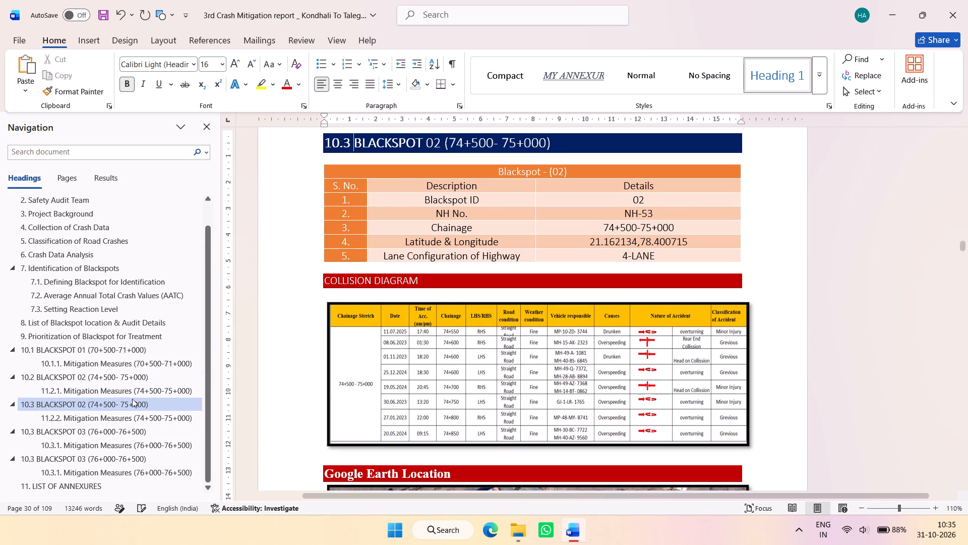
Change the number of the first BLACKSPOT 03 (76+000-76+500) heading to 10.4.
left_click(80, 433)
left_click(352, 145)
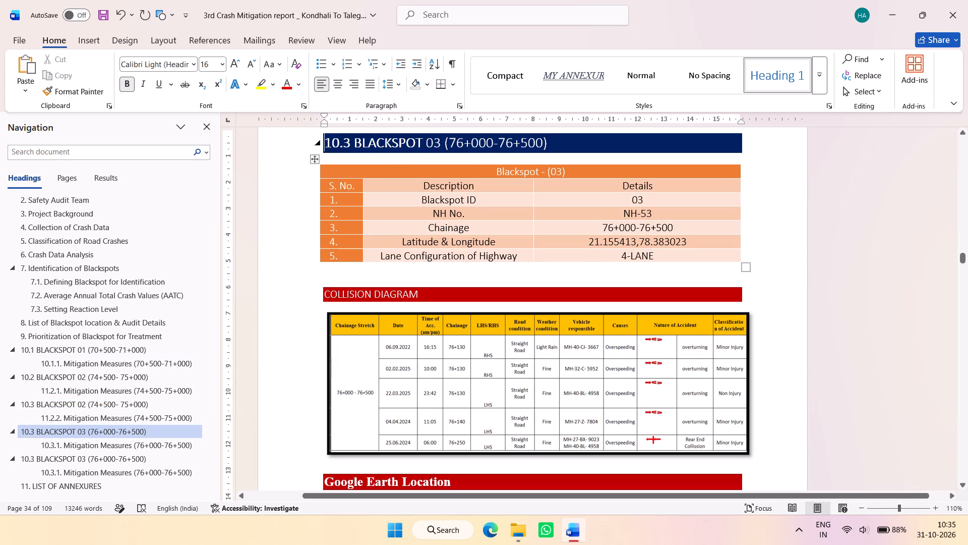
key("BackSpace")
key("7")
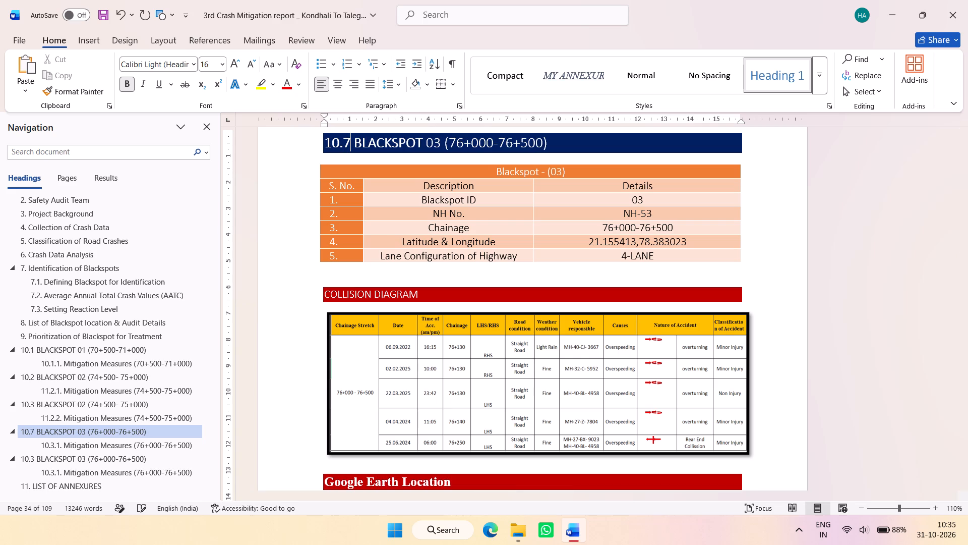
key("BackSpace")
key("4")
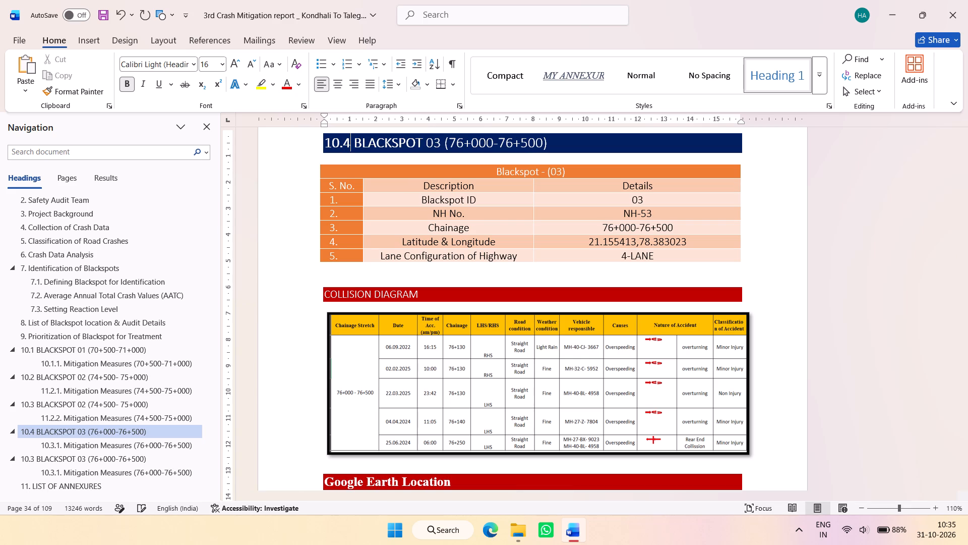
Delete the duplicate 10.3 BLACKSPOT 03 (76+000-76+500) section, including its Mitigation Measures subsection.
left_click(95, 461)
right_click(93, 457)
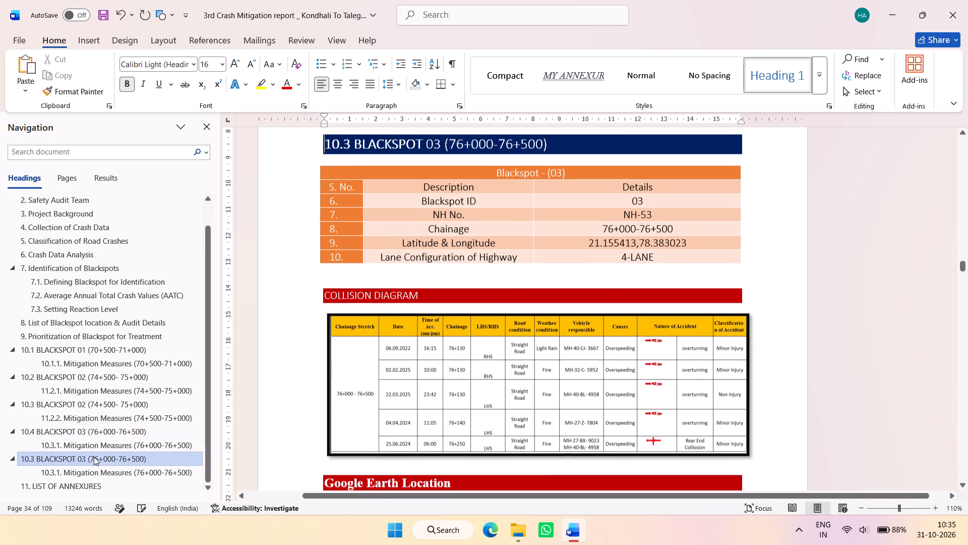
left_click(130, 352)
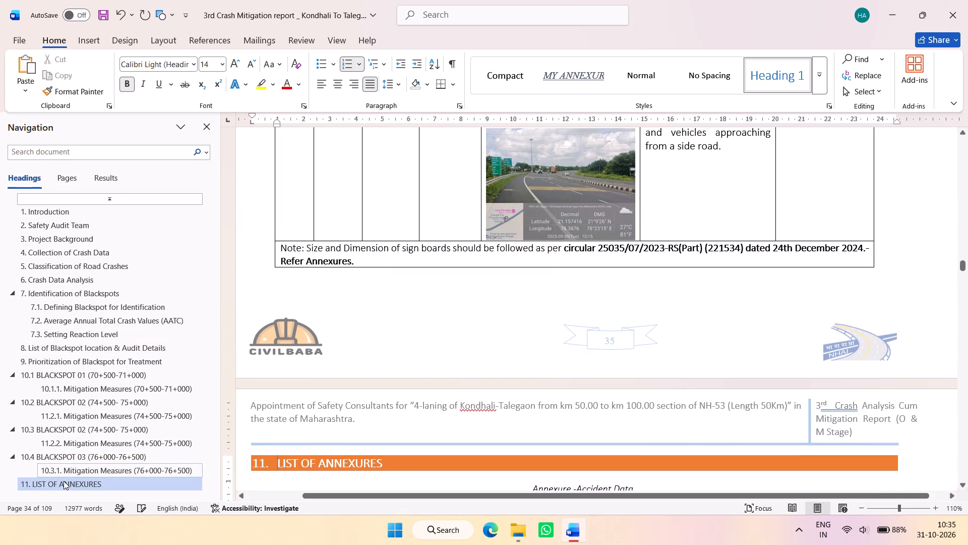
Inspect the Mitigation Measures headings under sections 10.4 and 10.3, and open the numbering options for 11.2.2.
left_click(80, 473)
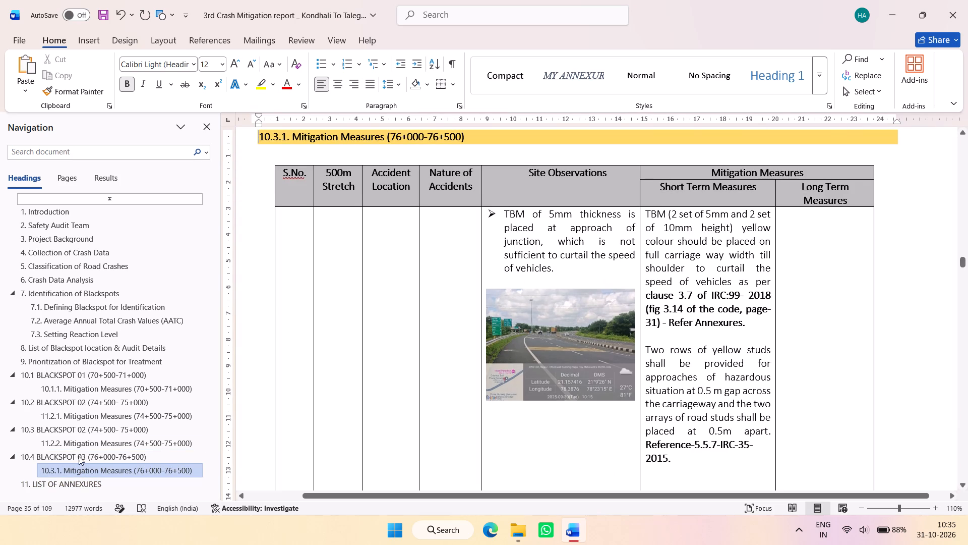
left_click(99, 439)
left_click(100, 427)
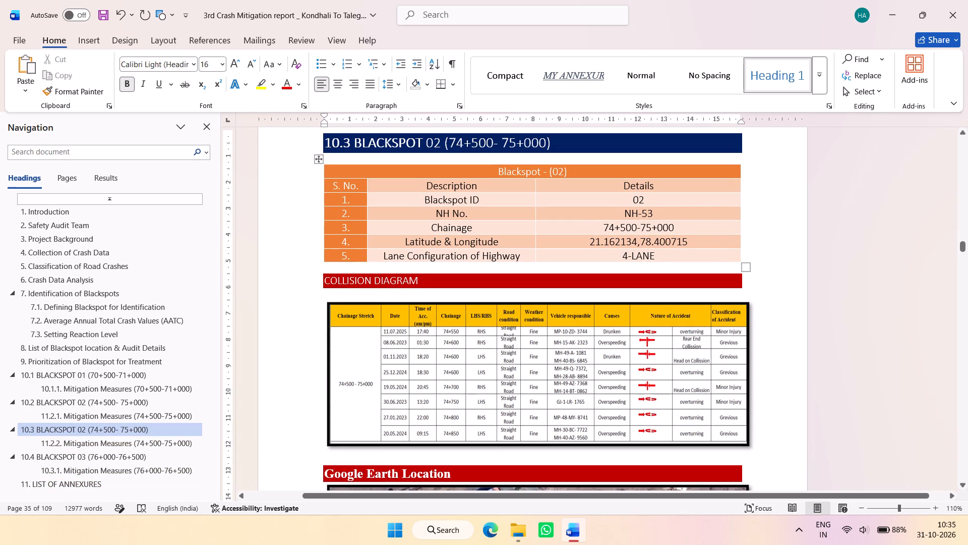
scroll(437, 251, "down", 11)
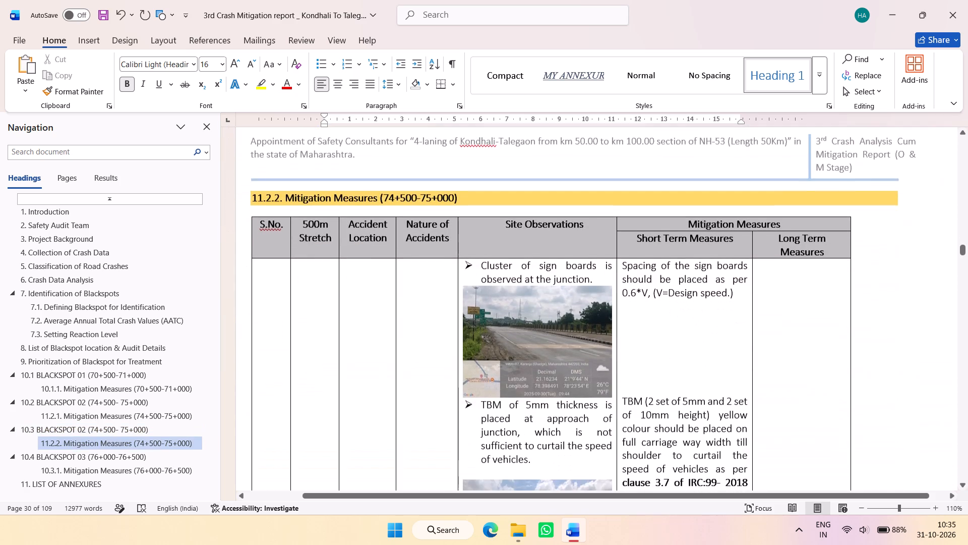
left_click(269, 192)
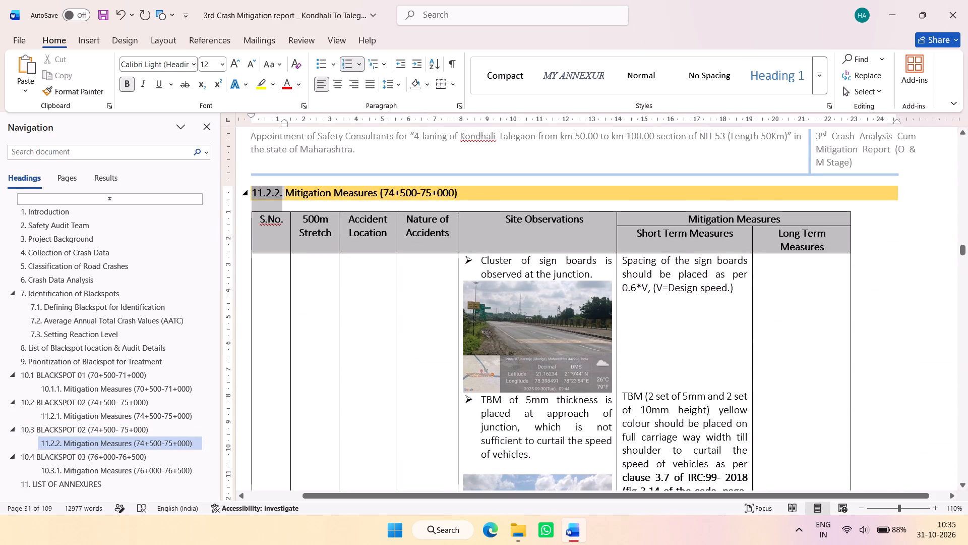
right_click(272, 195)
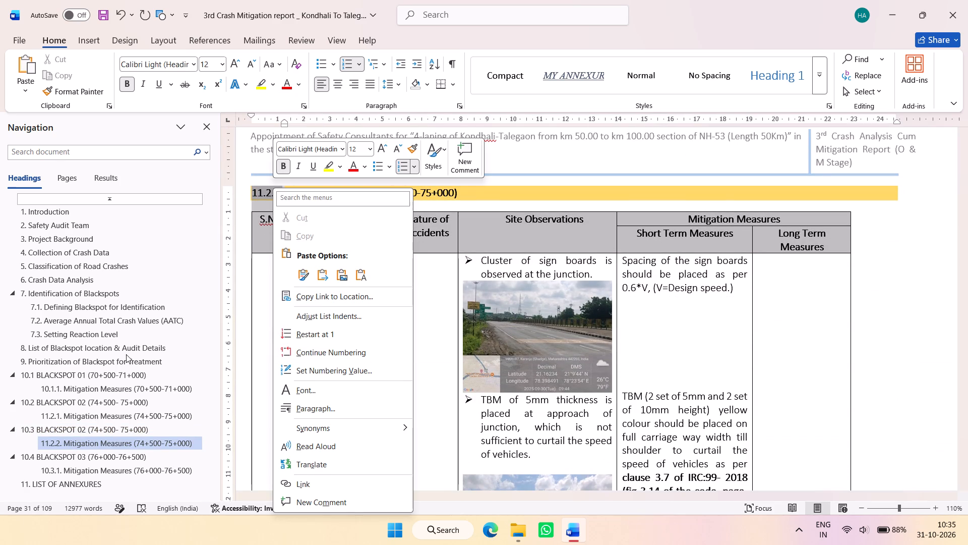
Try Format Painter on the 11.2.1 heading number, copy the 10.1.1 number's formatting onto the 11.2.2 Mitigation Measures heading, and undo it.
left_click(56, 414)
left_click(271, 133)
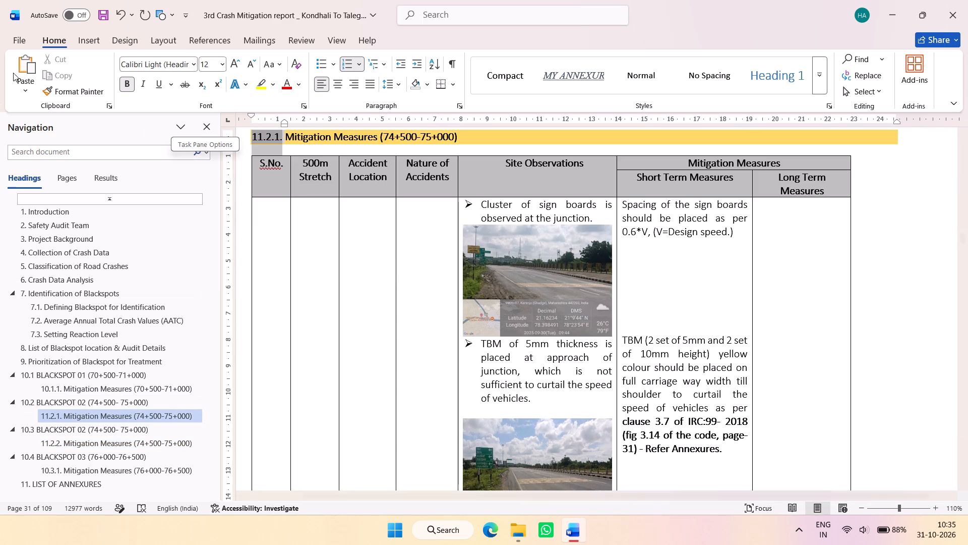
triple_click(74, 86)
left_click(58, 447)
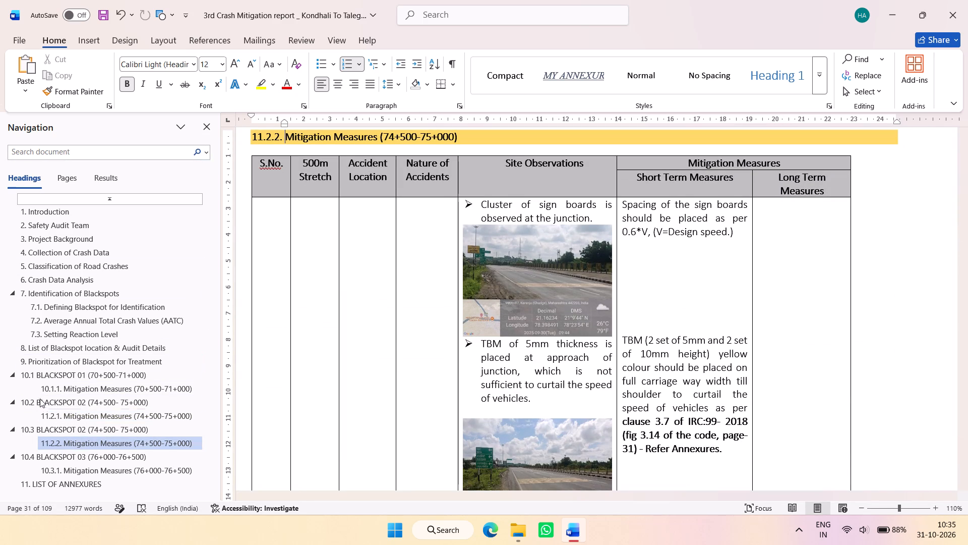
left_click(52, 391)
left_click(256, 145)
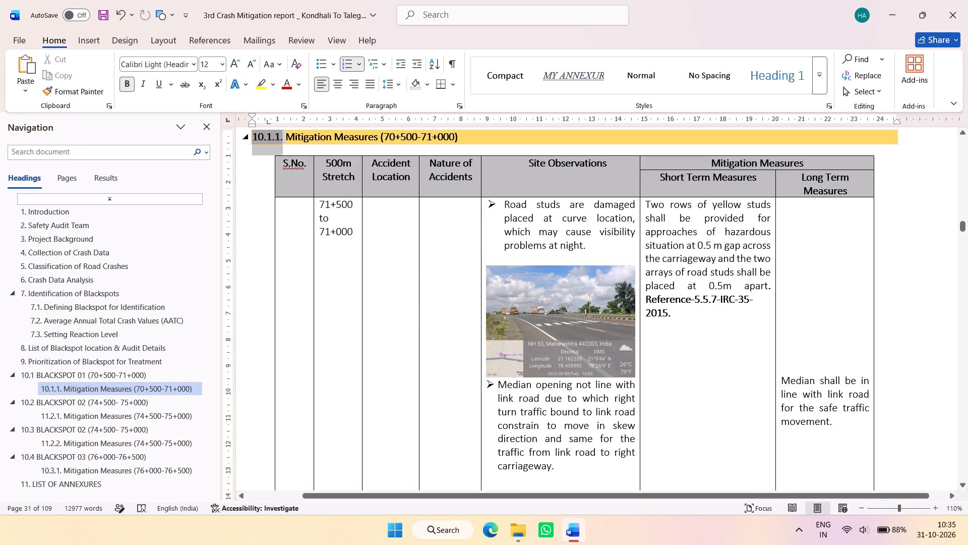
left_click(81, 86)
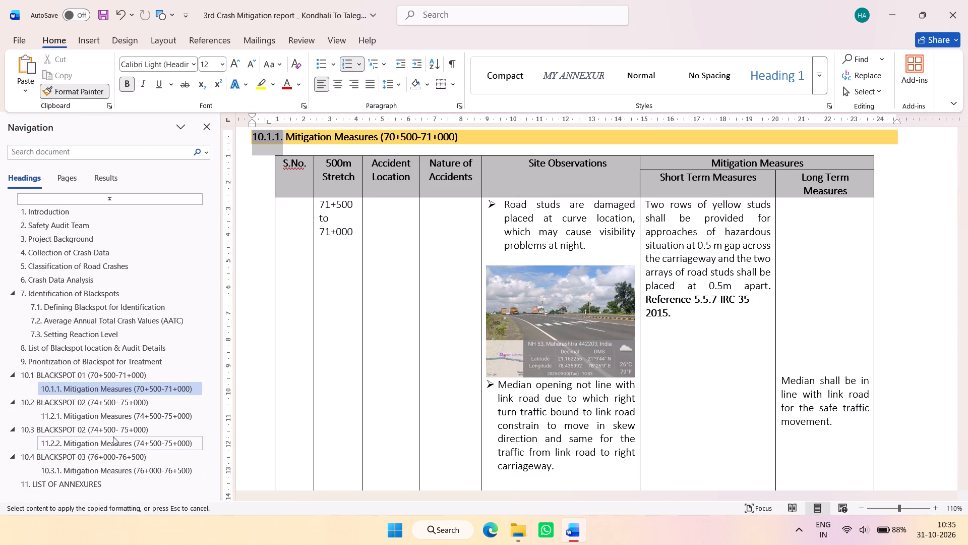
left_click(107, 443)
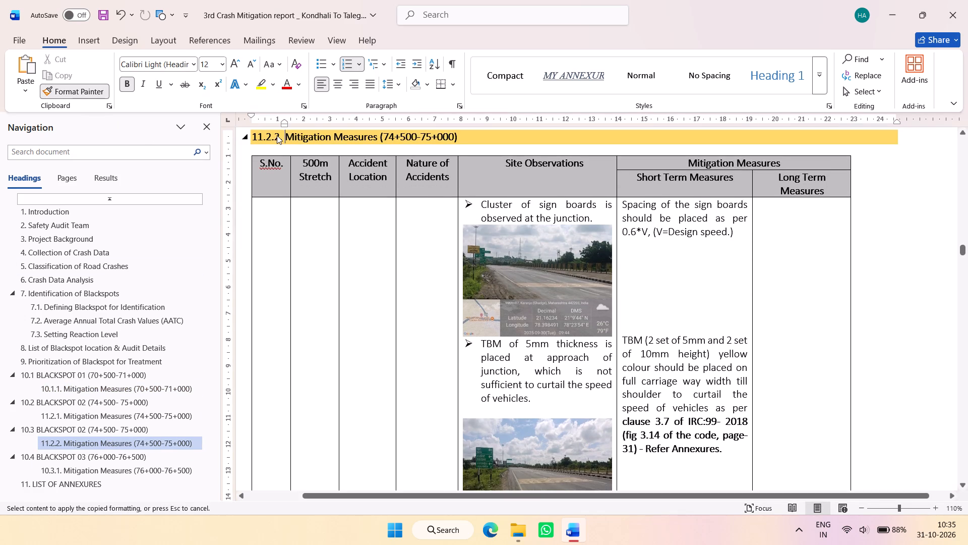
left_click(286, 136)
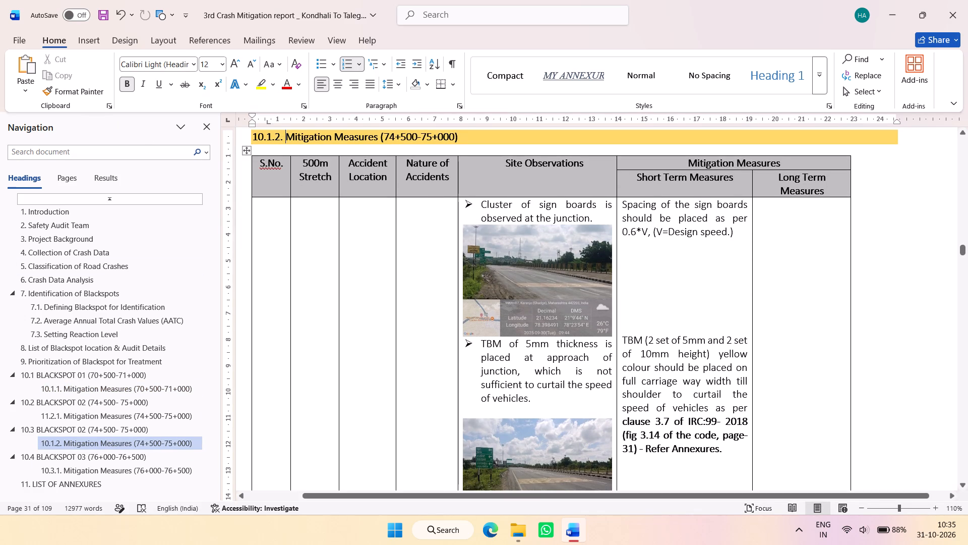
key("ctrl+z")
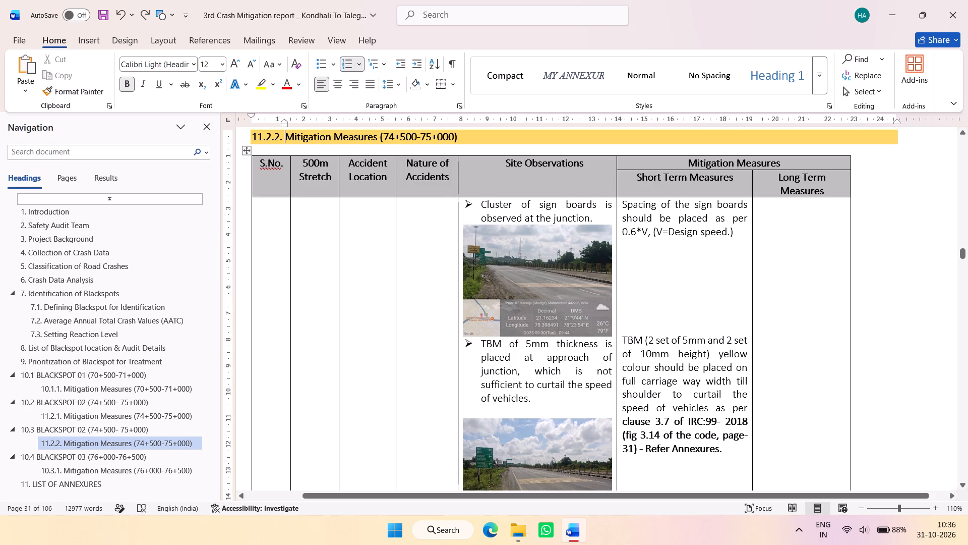
Renumber the Mitigation Measures (74+500-75+000) heading under section 10.3 as 11.3.1.
left_click(265, 138)
type("11.3.")
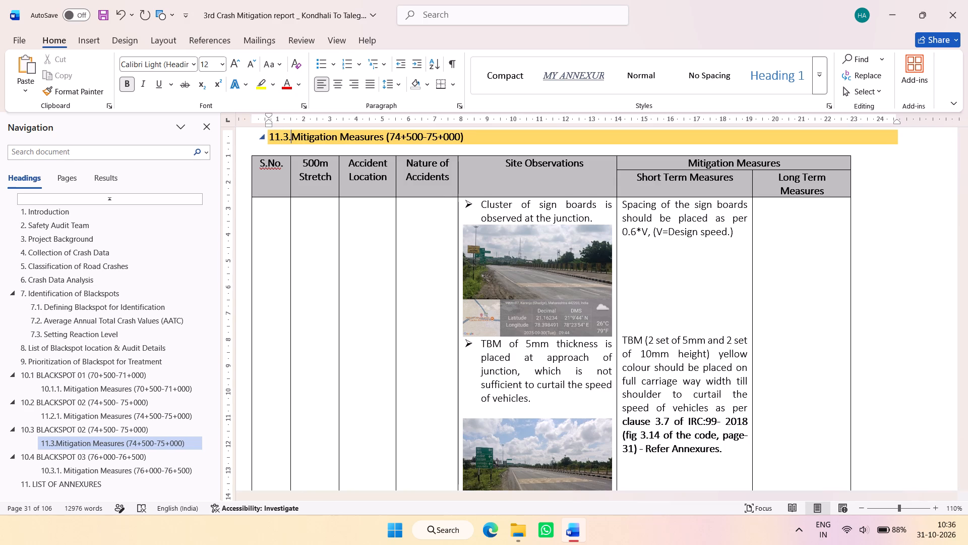
type("1")
key("space")
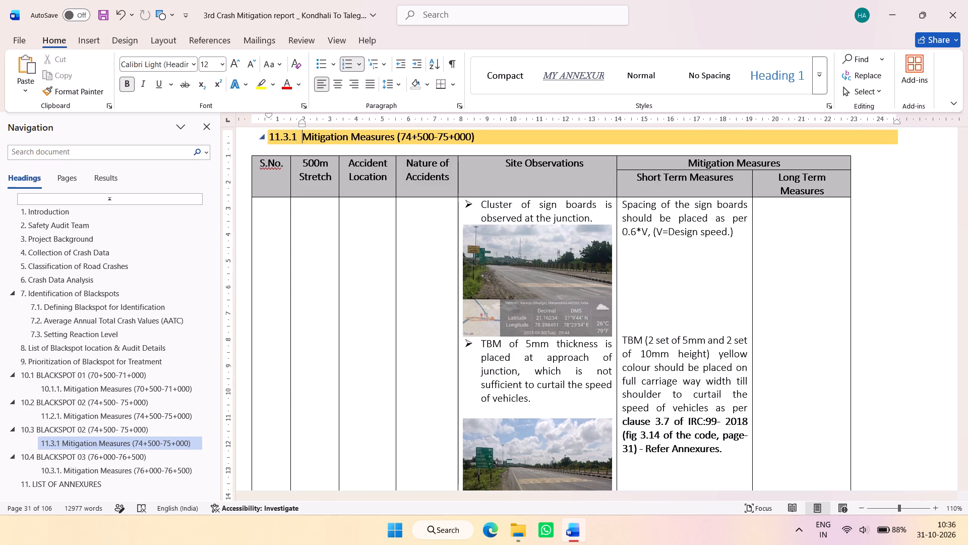
left_click(275, 146)
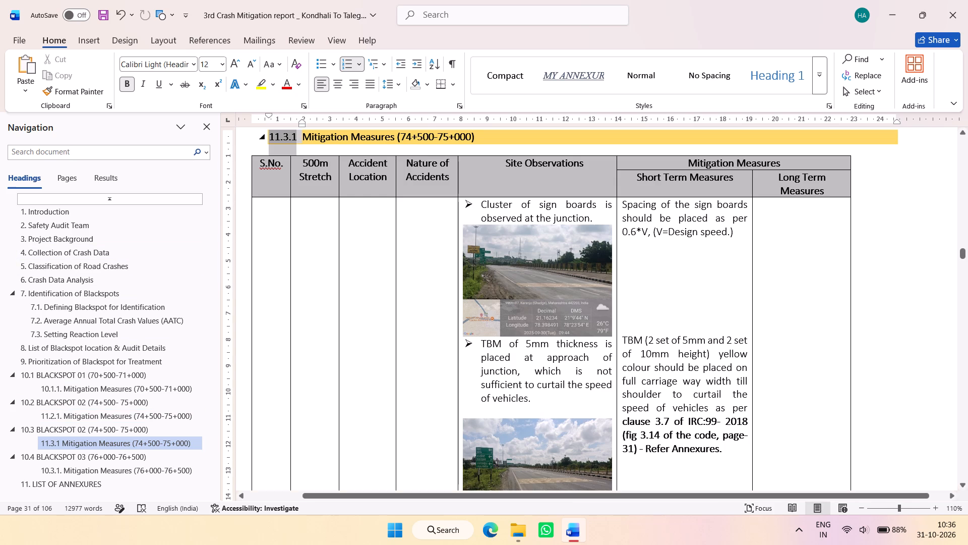
Replace the number of the Mitigation Measures (76+000-76+500) heading under section 10.4 with 10.4.1.
left_click(76, 474)
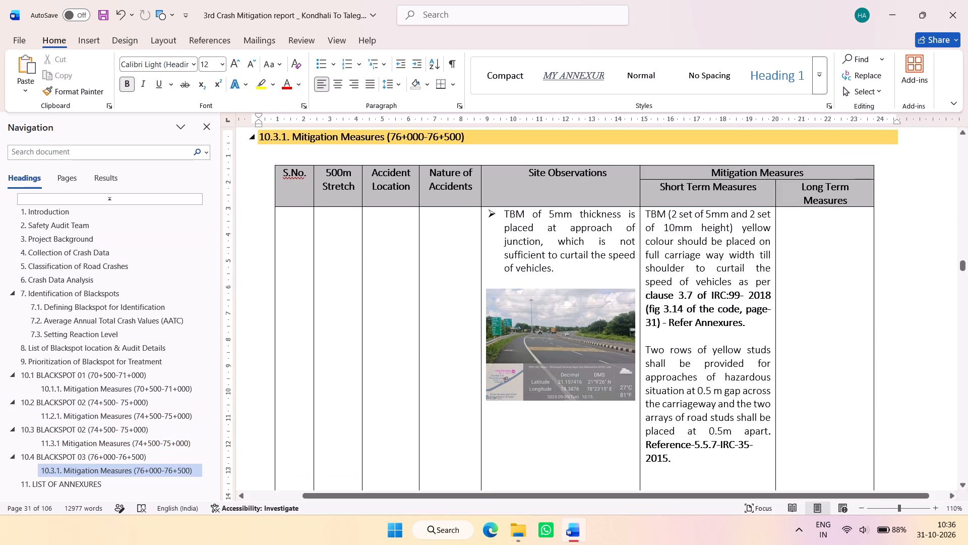
left_click(276, 136)
left_click(278, 142)
left_click(284, 138)
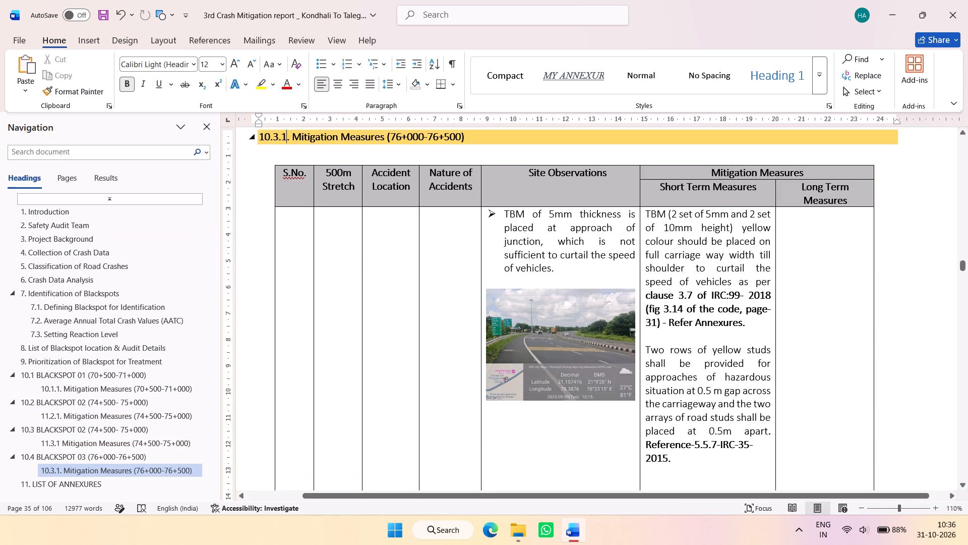
left_click(289, 139)
key("BackSpace")
key("BackSpace")
key("BackSpace")
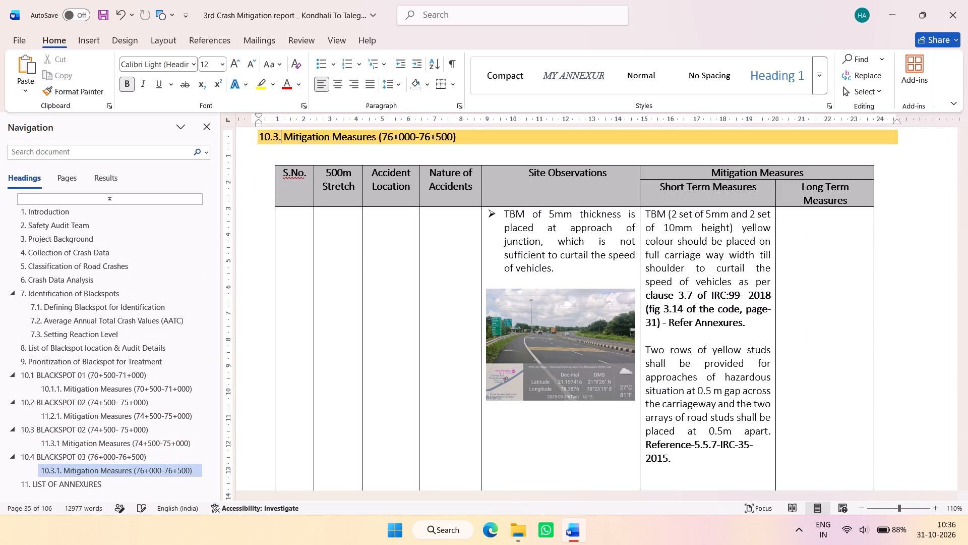
key("BackSpace")
key("BackSpace")
key("BackSpace")
key("BackSpace")
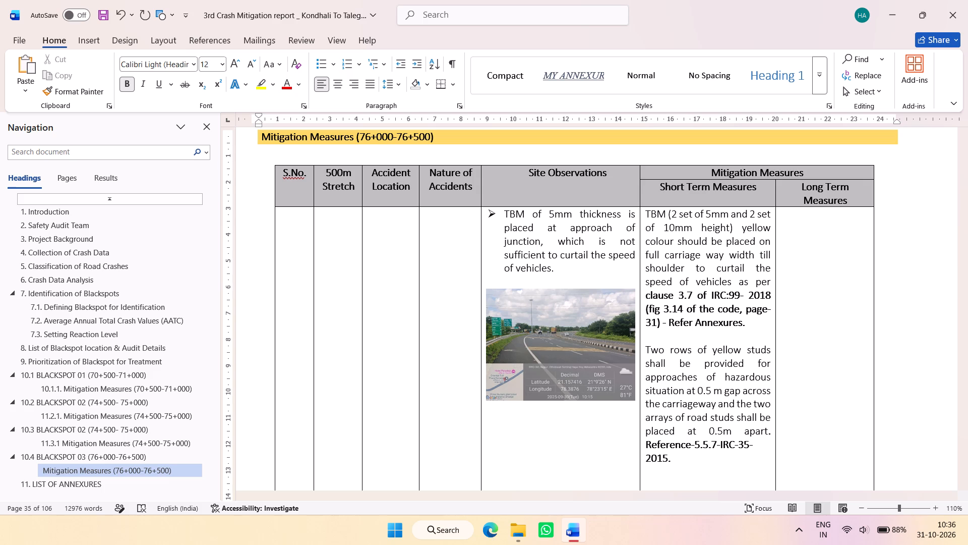
type("10")
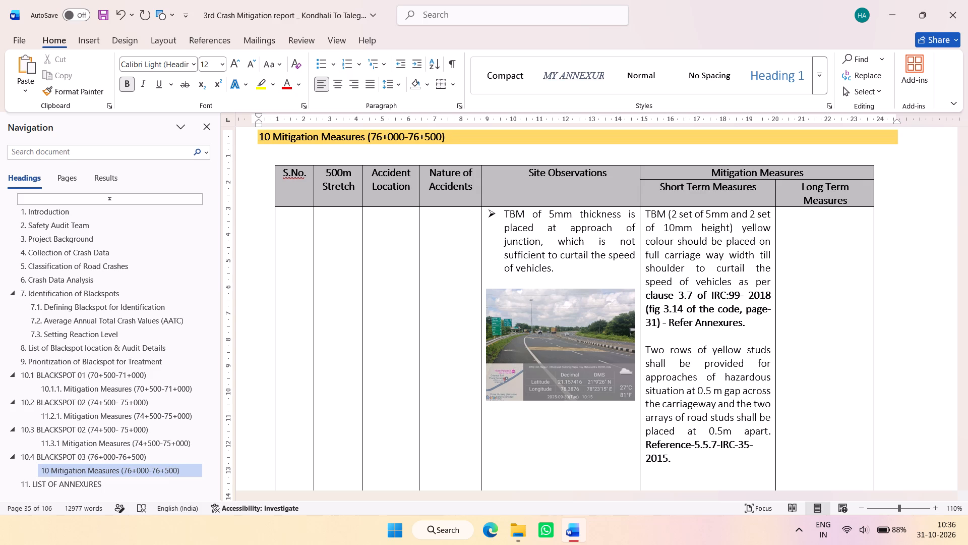
key("period")
type("4.1")
key("space")
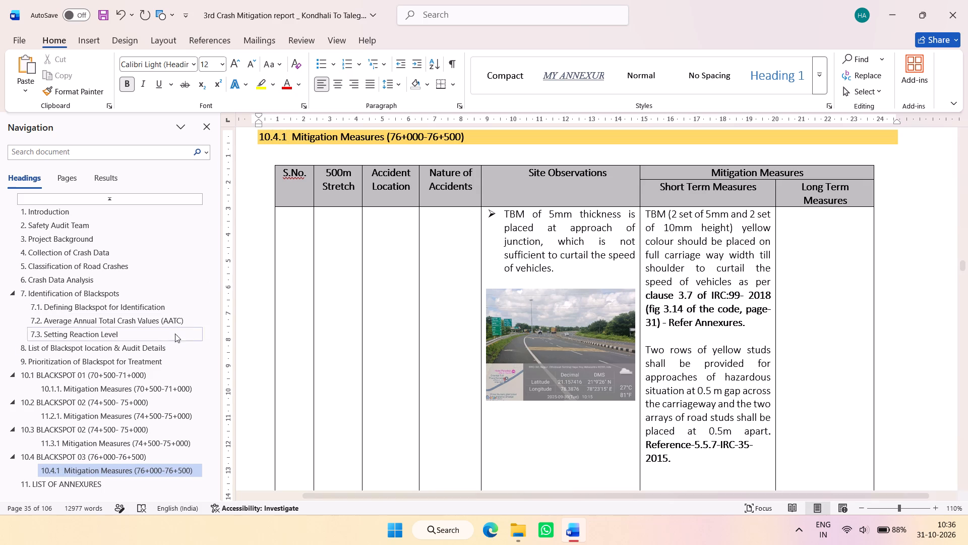
Replace the number of the Mitigation Measures (74+500-75+000) heading under section 10.2 with 10.2.1.
left_click(81, 438)
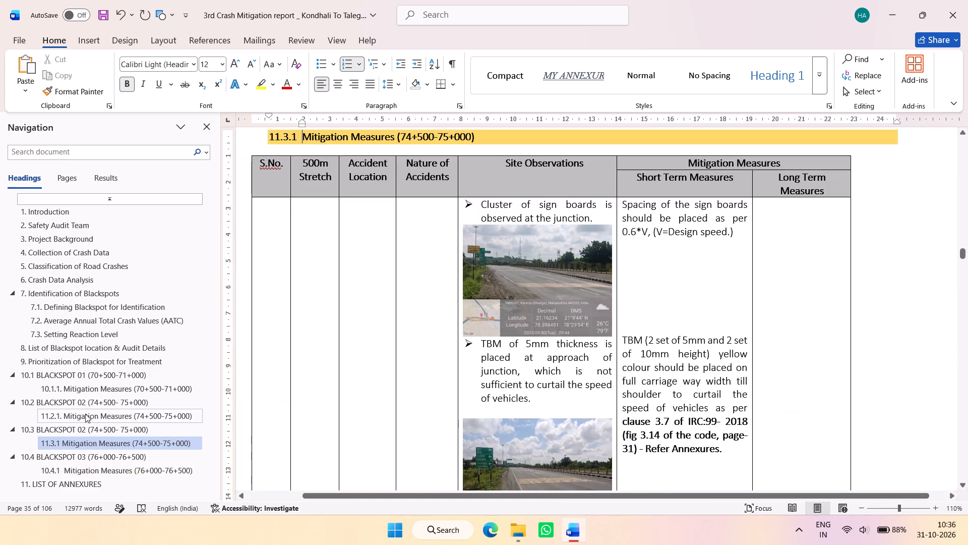
left_click(85, 414)
left_click(264, 137)
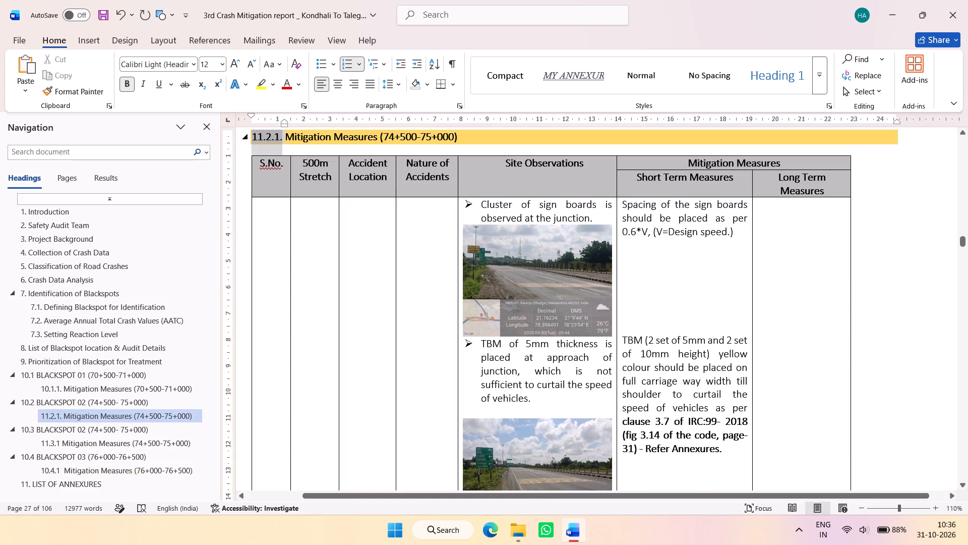
type("1.")
key("BackSpace")
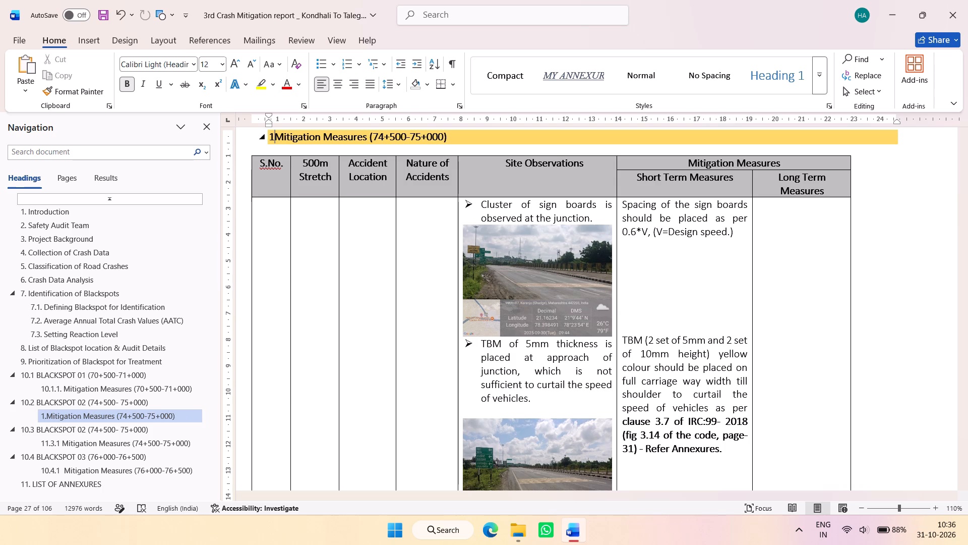
type("0.2.1")
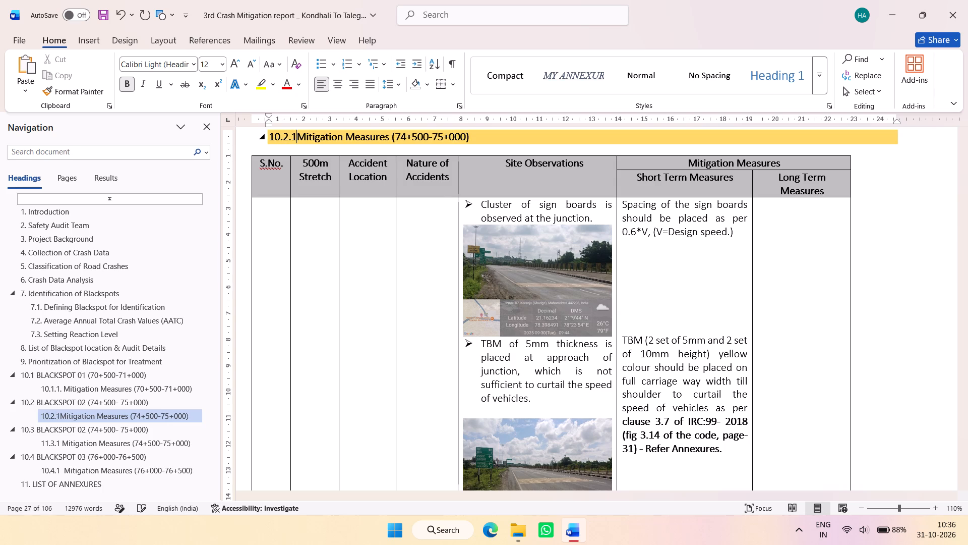
key("space")
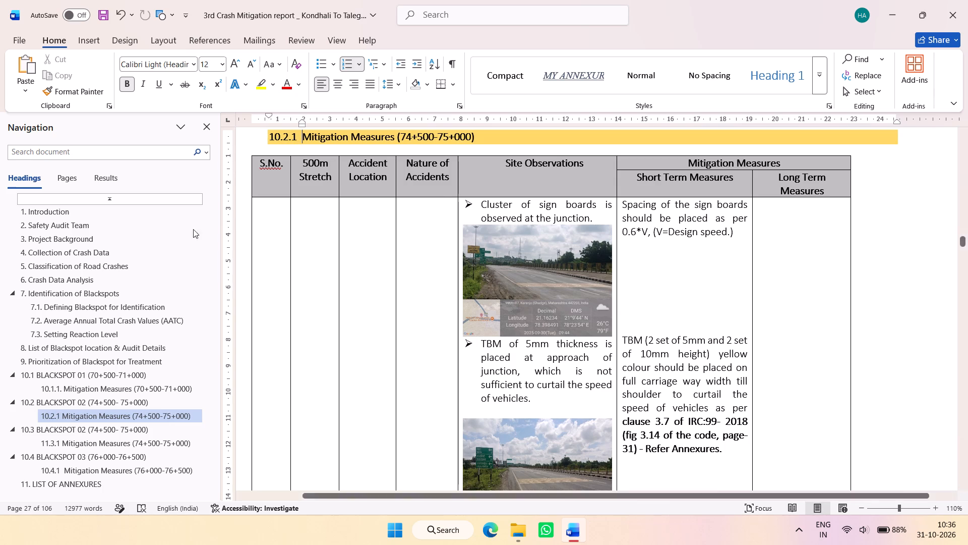
Replace the number of the Mitigation Measures (74+500-75+000) heading under section 10.3 with 10.3.1.
left_click(66, 442)
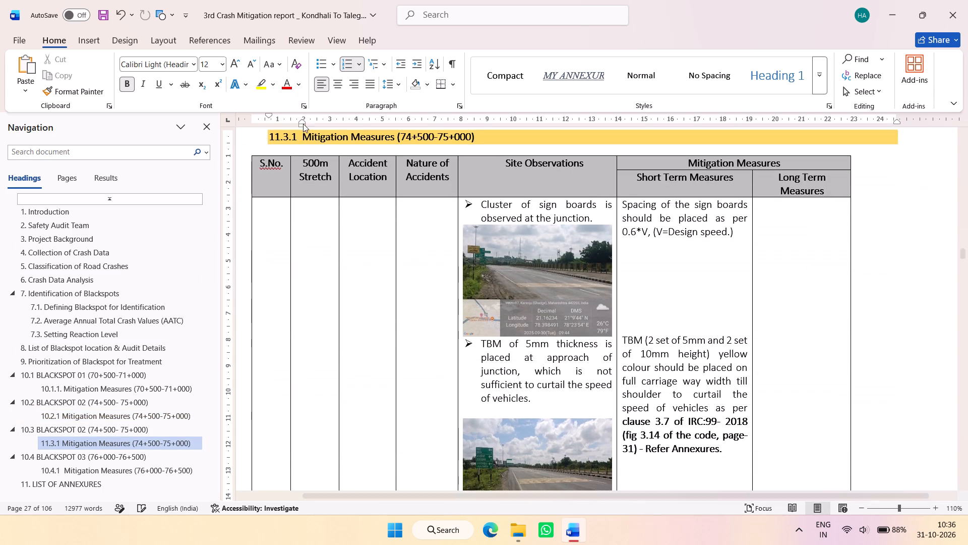
left_click(291, 136)
type("1.")
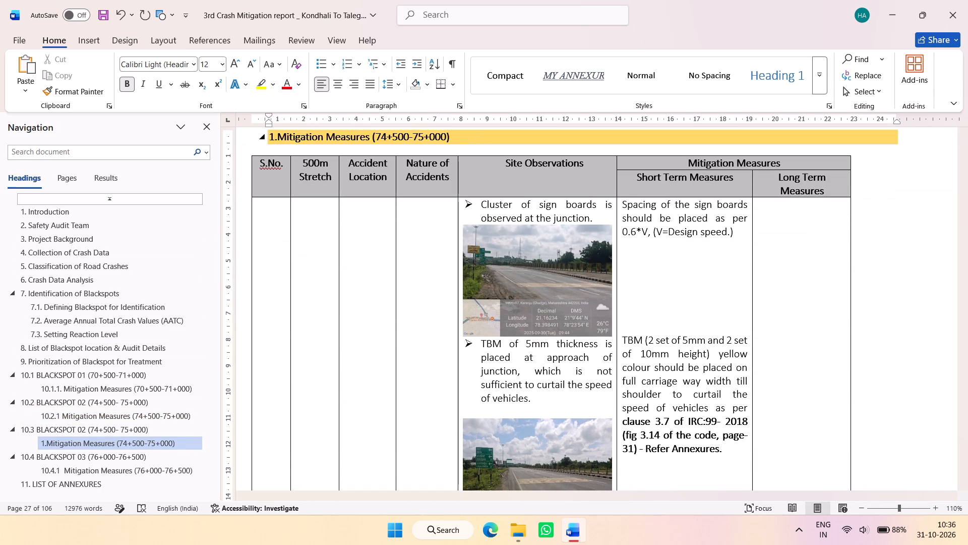
key("BackSpace")
type("0.1.1")
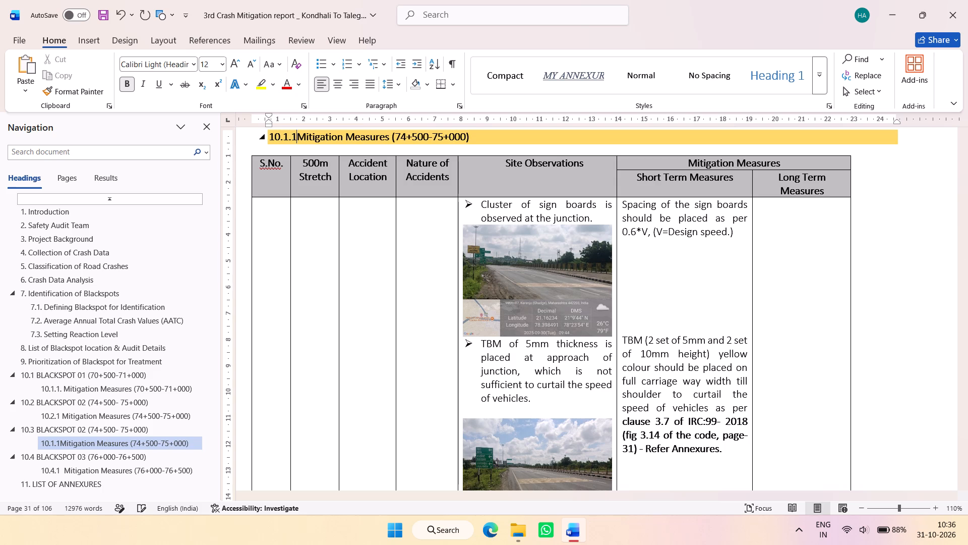
key("space")
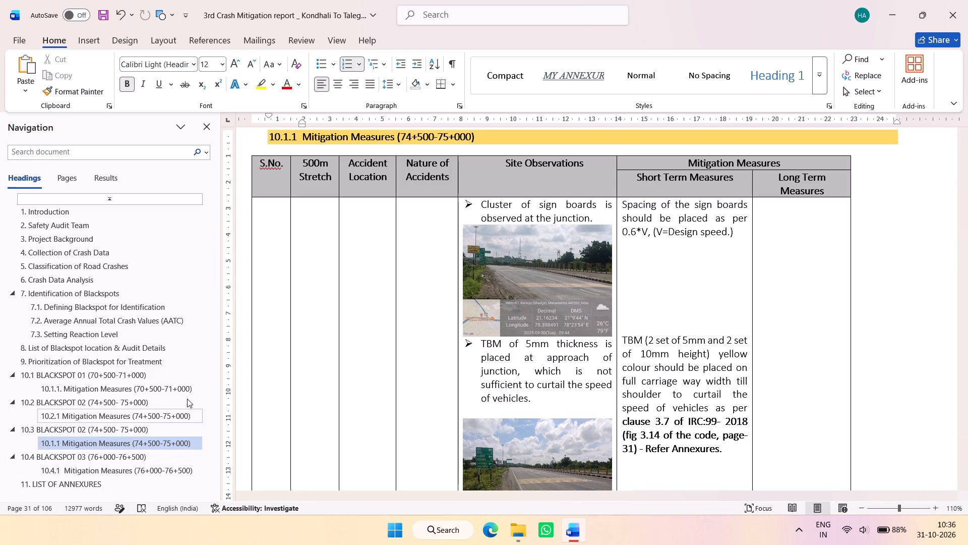
left_click(286, 138)
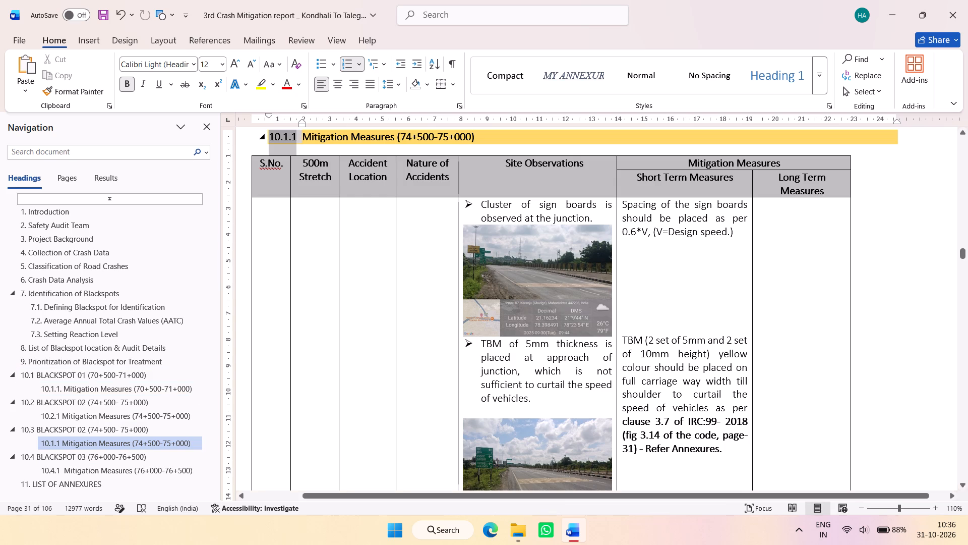
type("10.3.1")
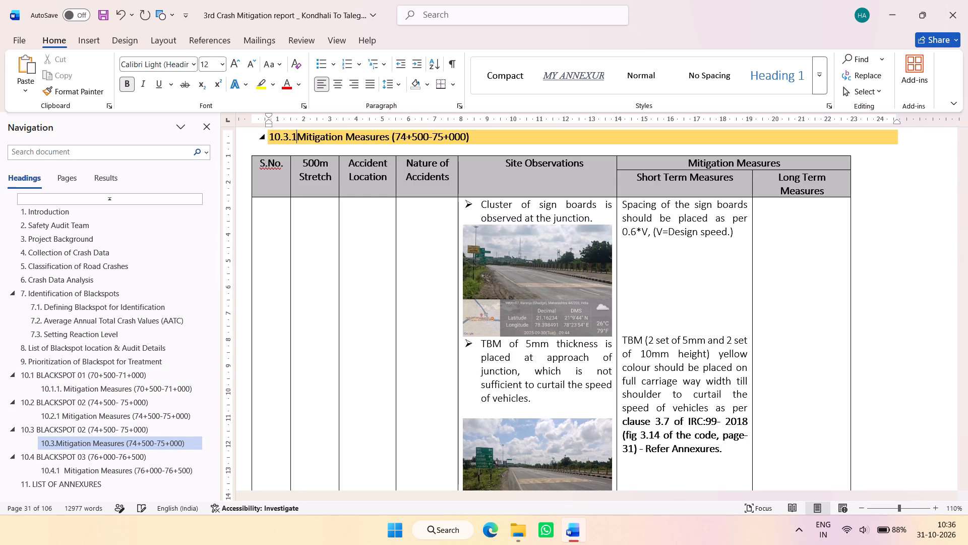
key("space")
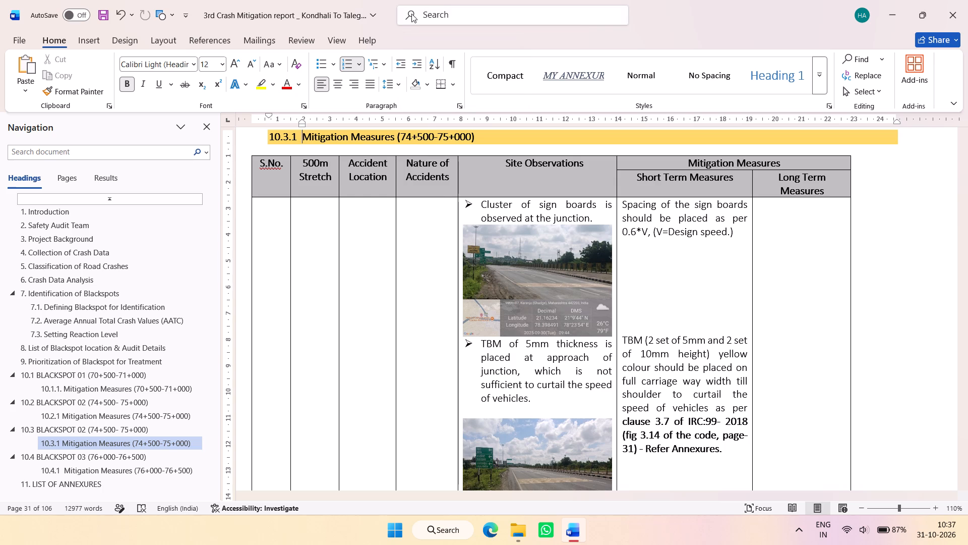
Check the List of Annexures pages and the 10.1.1 Mitigation Measures section, and save the report.
left_click(112, 485)
scroll(379, 326, "down", 7)
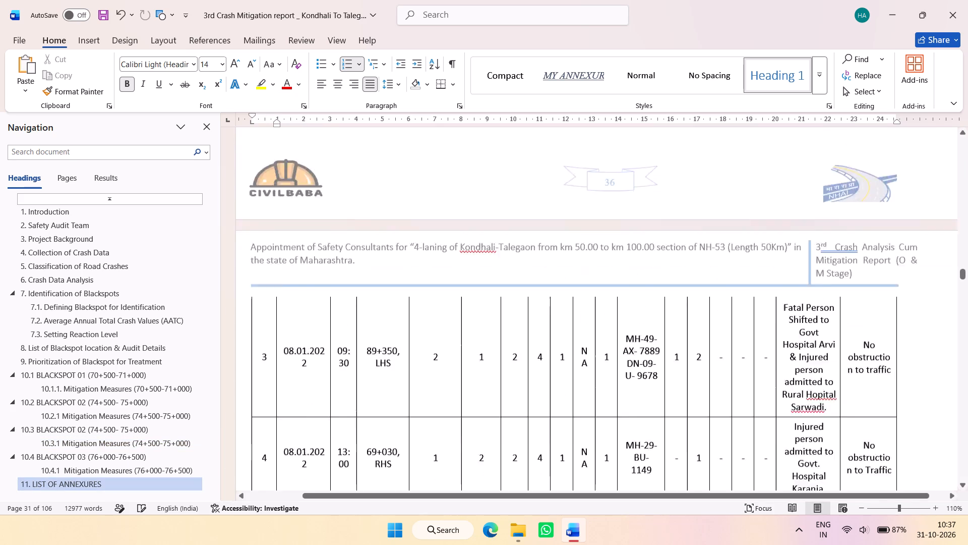
scroll(398, 319, "down", 20)
scroll(398, 319, "down", 20)
scroll(398, 319, "down", 20)
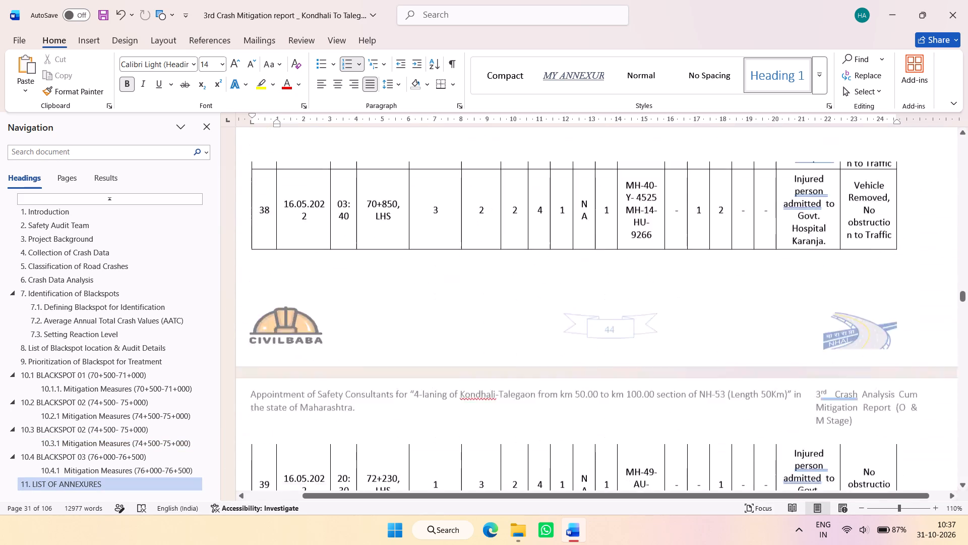
scroll(416, 301, "down", 20)
scroll(416, 301, "down", 20)
scroll(416, 301, "down", 20)
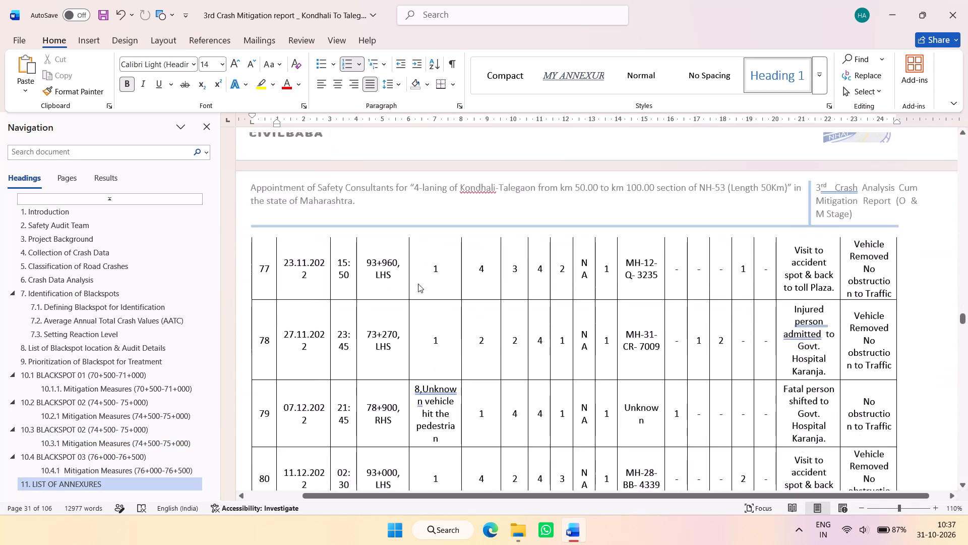
left_click(90, 382)
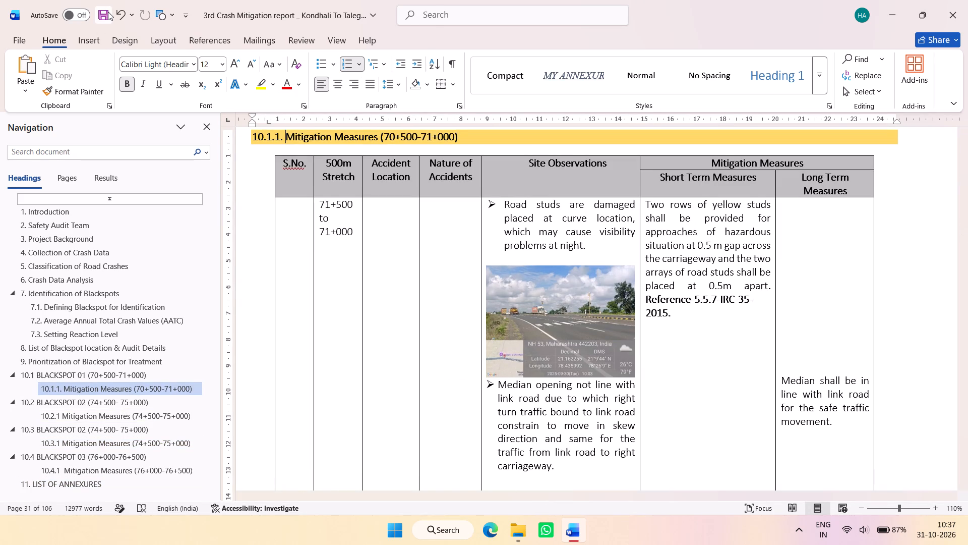
left_click(108, 12)
Copy the Blackspot observations document from the 2nd Detail Design Report folder into the Updated folder of Amrawati in File Explorer.
left_click(877, 10)
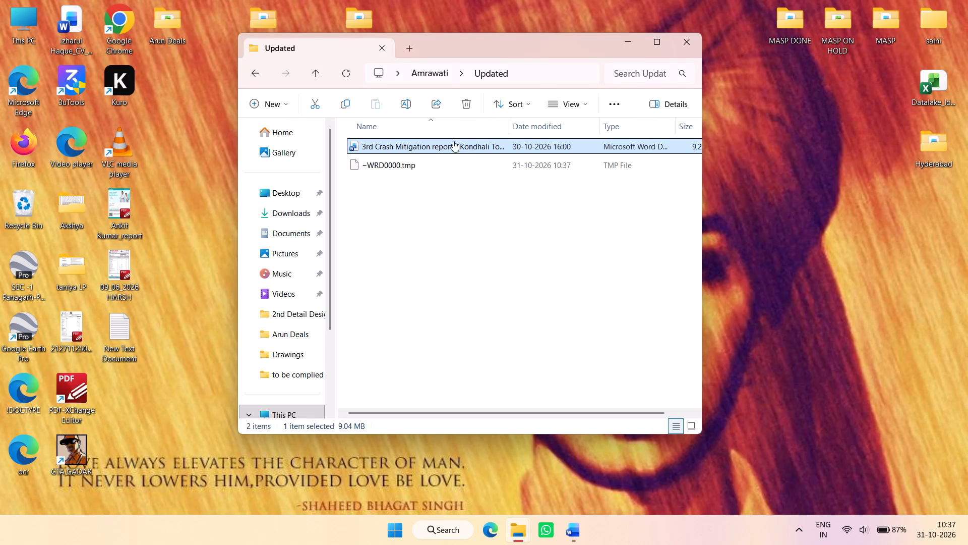
left_click(433, 77)
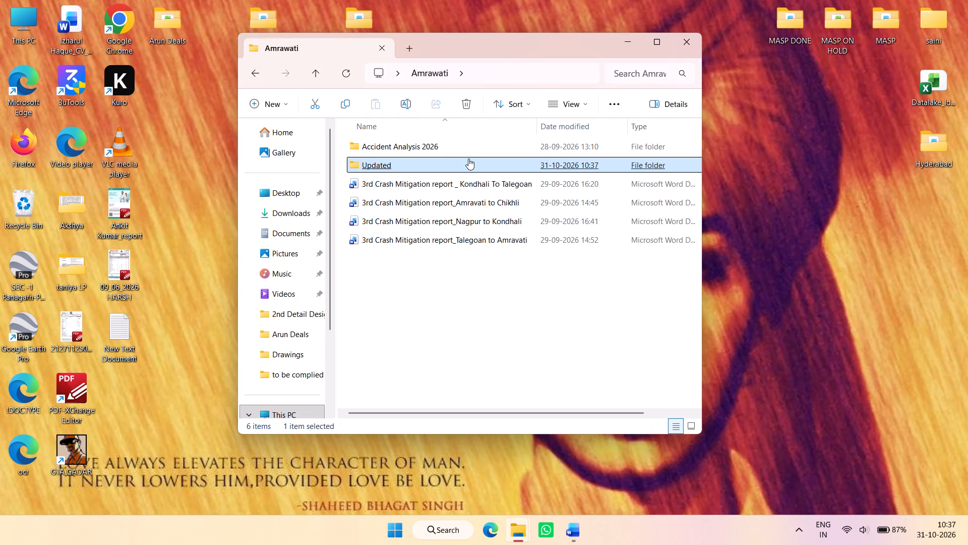
left_click(435, 168)
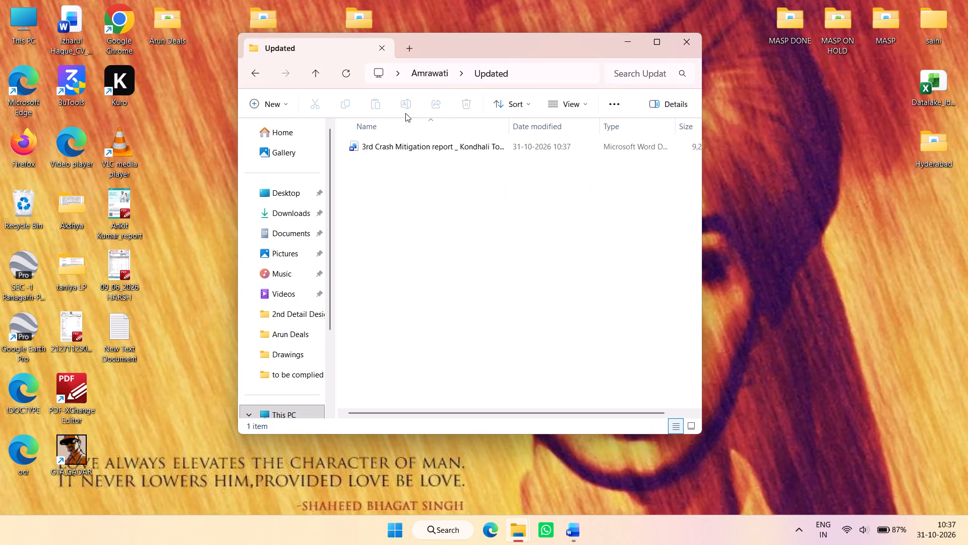
left_click(423, 69)
left_click(421, 162)
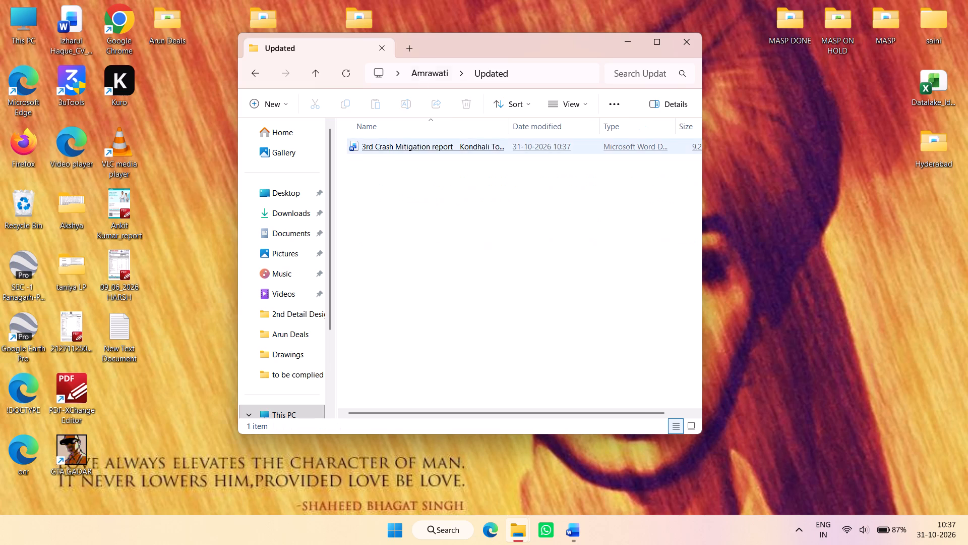
left_click_drag(430, 56, 488, 50)
left_click_drag(489, 47, 537, 49)
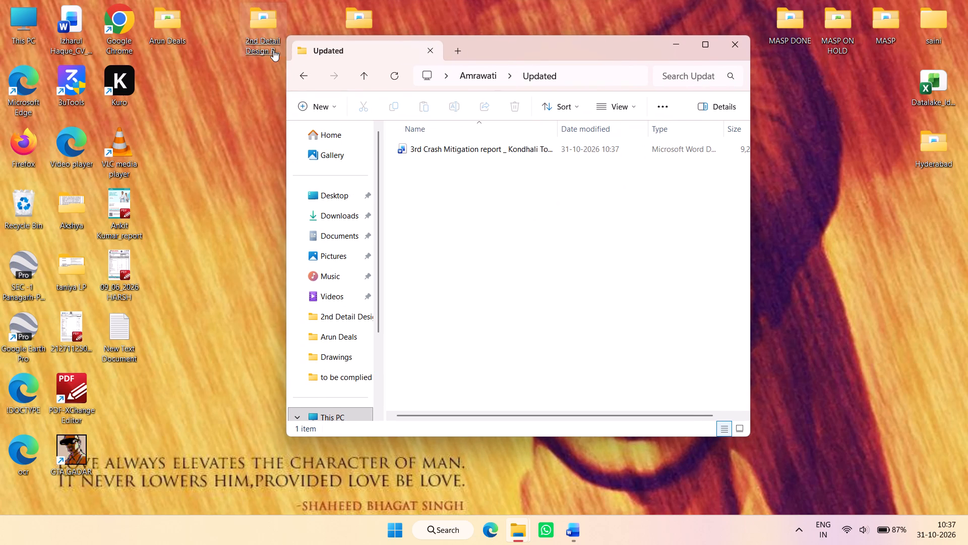
left_click(273, 50)
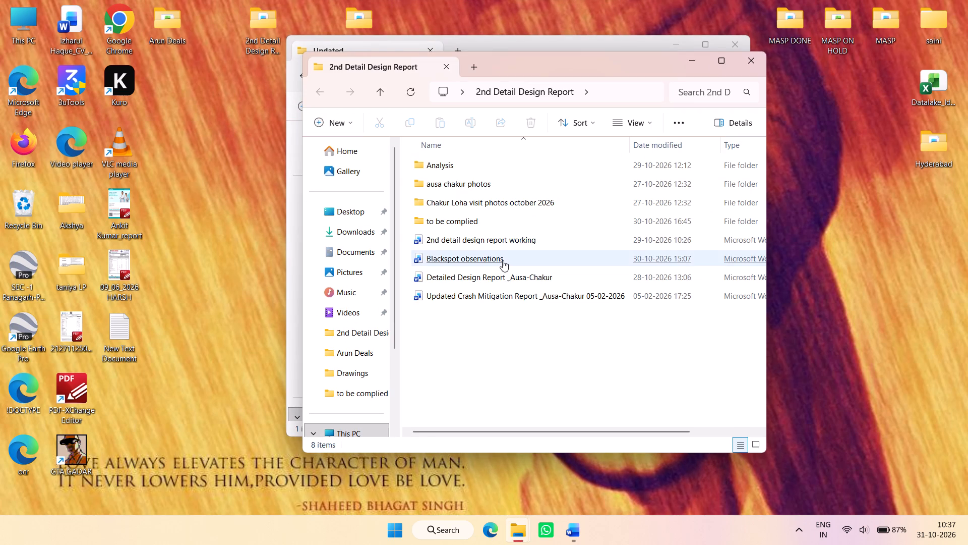
key("ctrl+c")
left_click(751, 60)
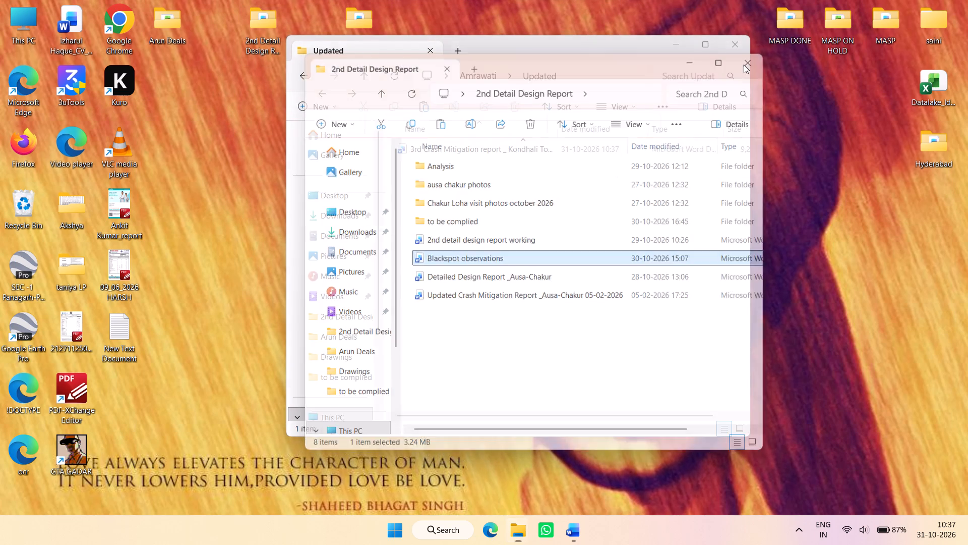
left_click(551, 264)
key("ctrl+v")
Open the copied Blackspot observations document and clear the contents of the 77+835-78+335 and 79+335-79+835 table rows.
left_click(443, 174)
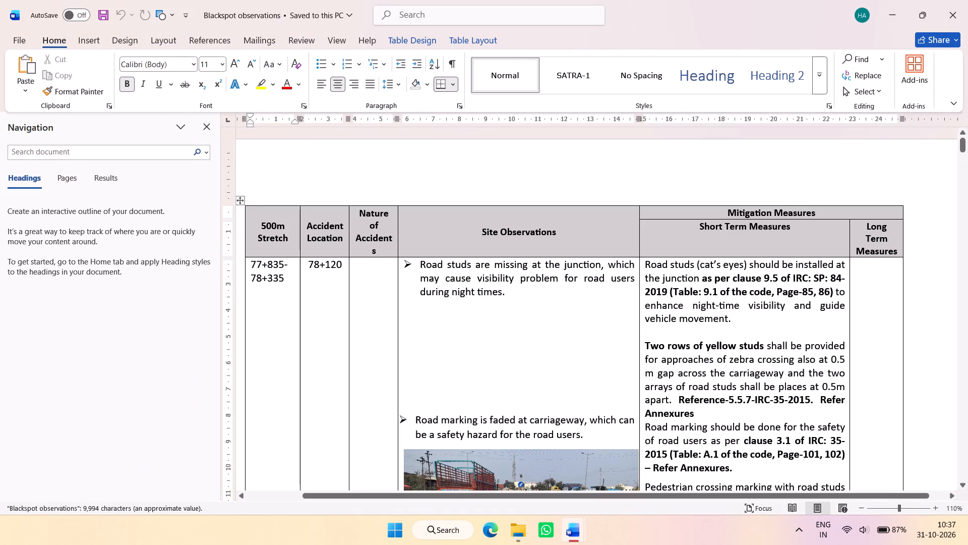
left_click(760, 324)
left_click_drag(860, 301, 315, 339)
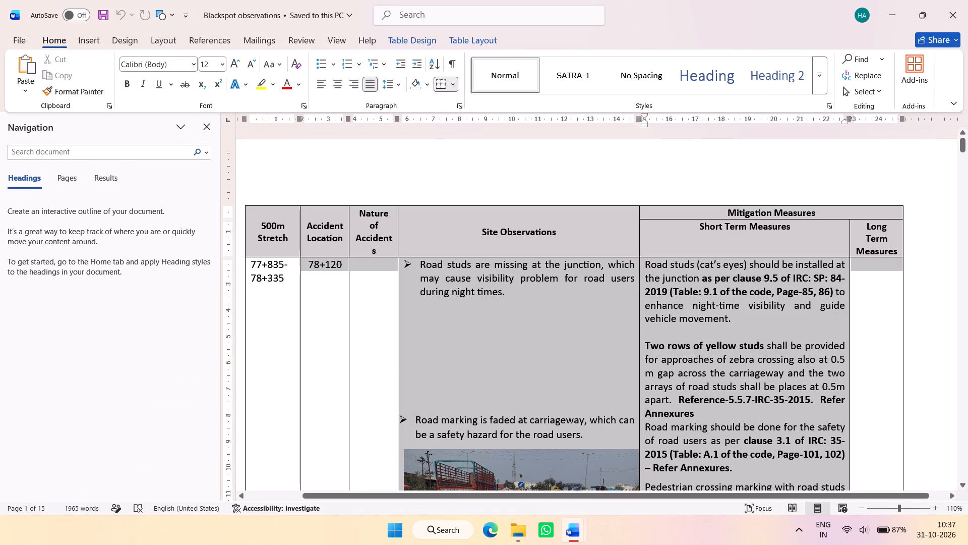
left_click_drag(315, 339, 291, 339)
key("Delete")
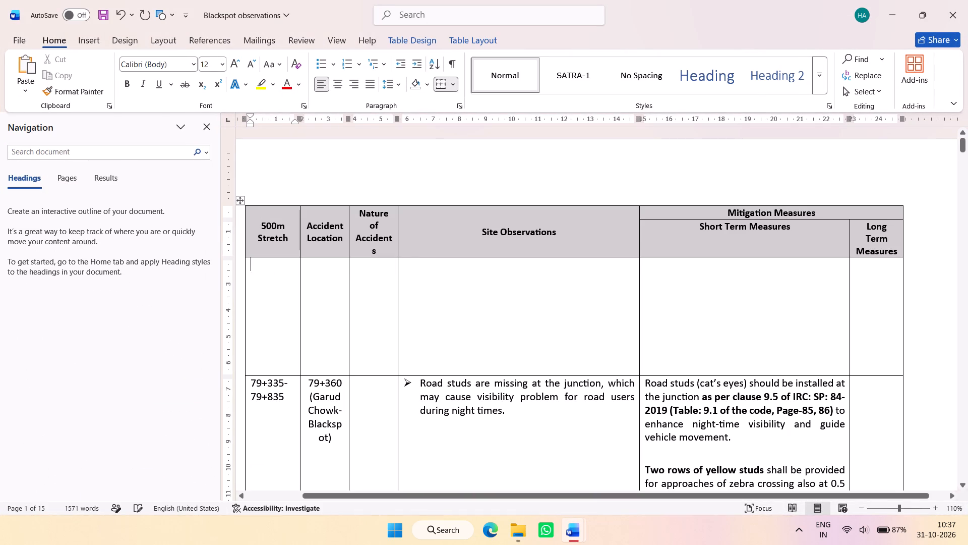
left_click_drag(864, 402, 303, 413)
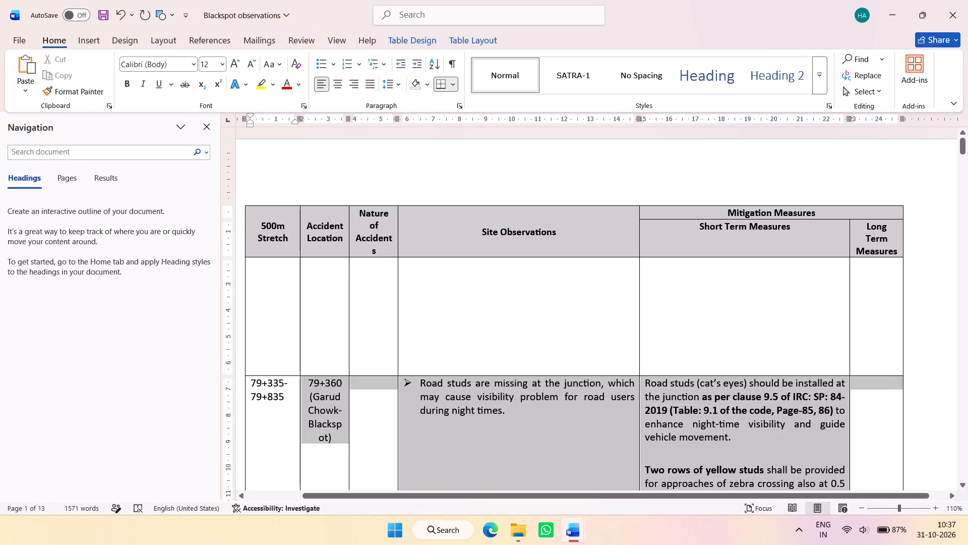
left_click_drag(303, 413, 288, 414)
key("Delete")
Clear the contents of the 81+335-81+835 and 90+335-90+835 rows of the observations table.
scroll(685, 349, "down", 4)
left_click_drag(857, 268, 851, 268)
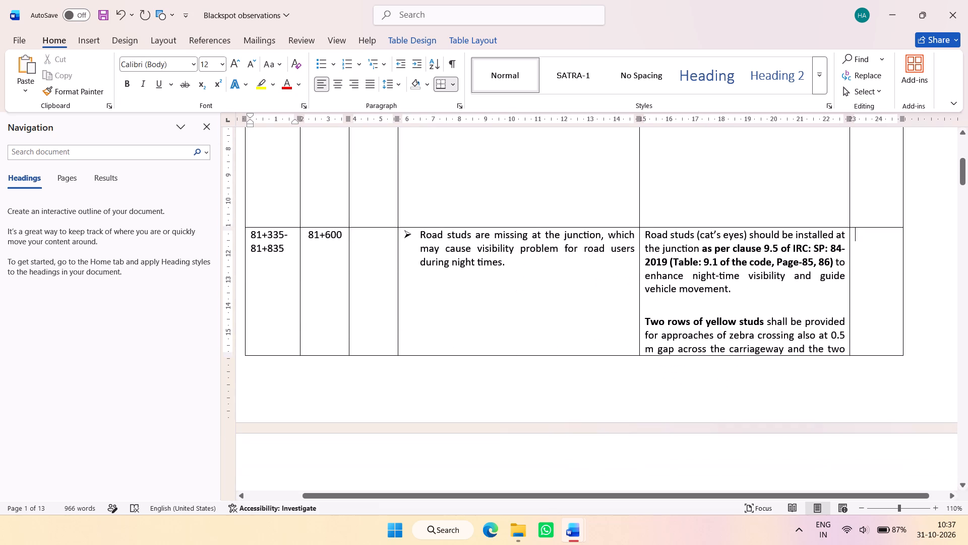
left_click_drag(851, 268, 265, 308)
key("Delete")
scroll(637, 334, "down", 4)
left_click_drag(868, 330, 868, 329)
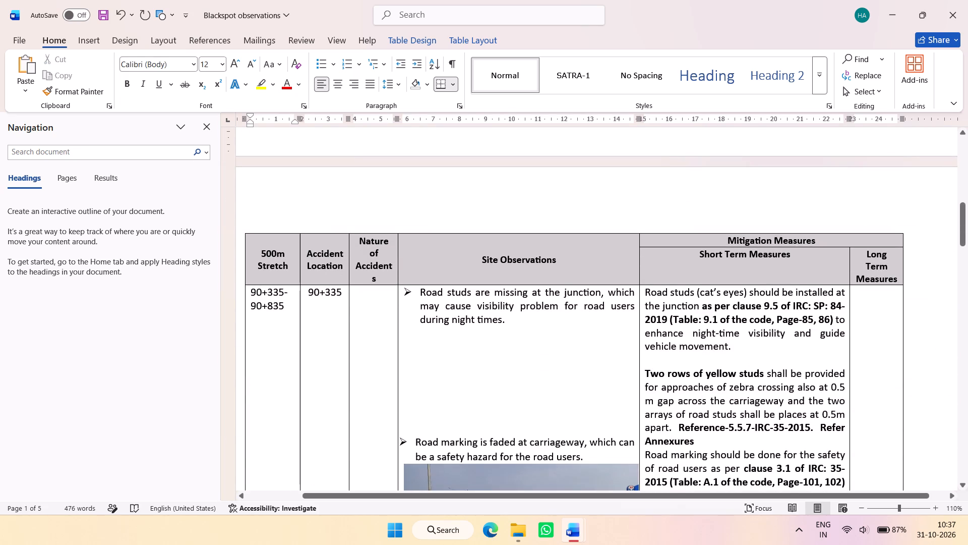
left_click_drag(868, 329, 289, 368)
key("Delete")
Enter the 500m stretches 69+000-69+500 and 73+000-73+500 in the first two empty rows of the table.
scroll(422, 363, "up", 11)
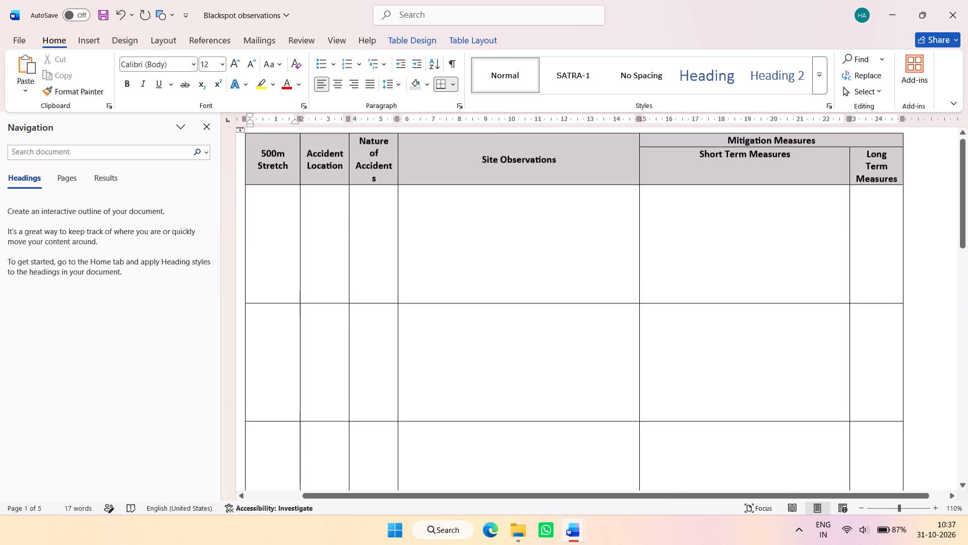
scroll(426, 363, "up", 4)
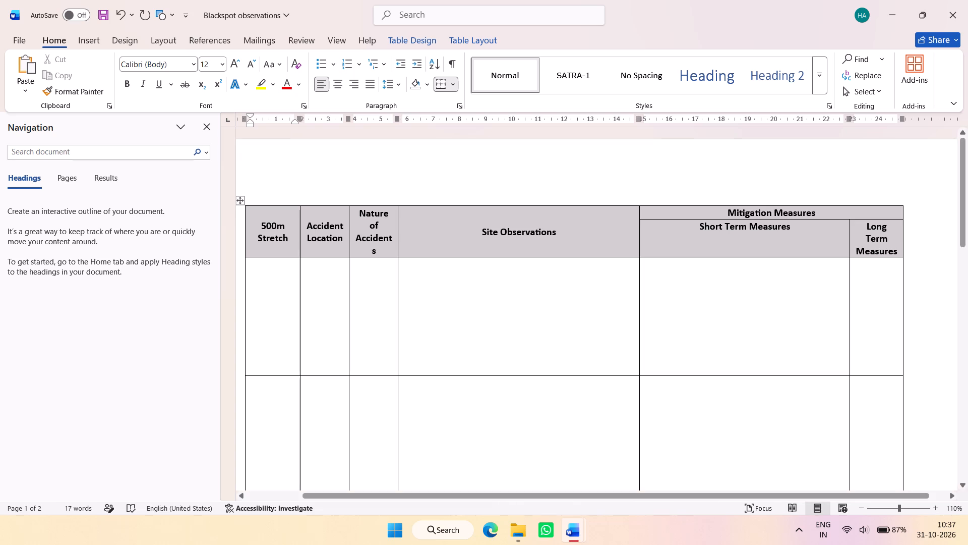
left_click(276, 289)
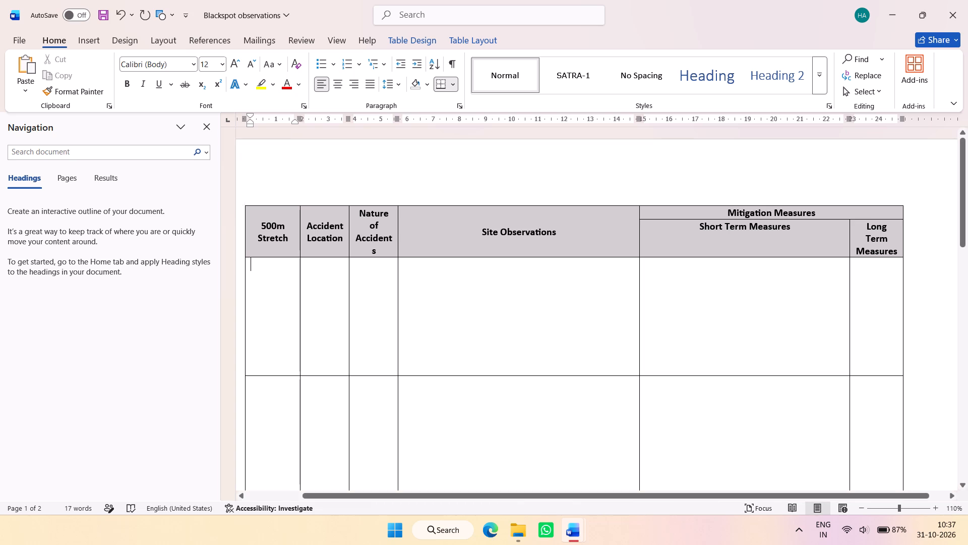
type("69+000-69+500")
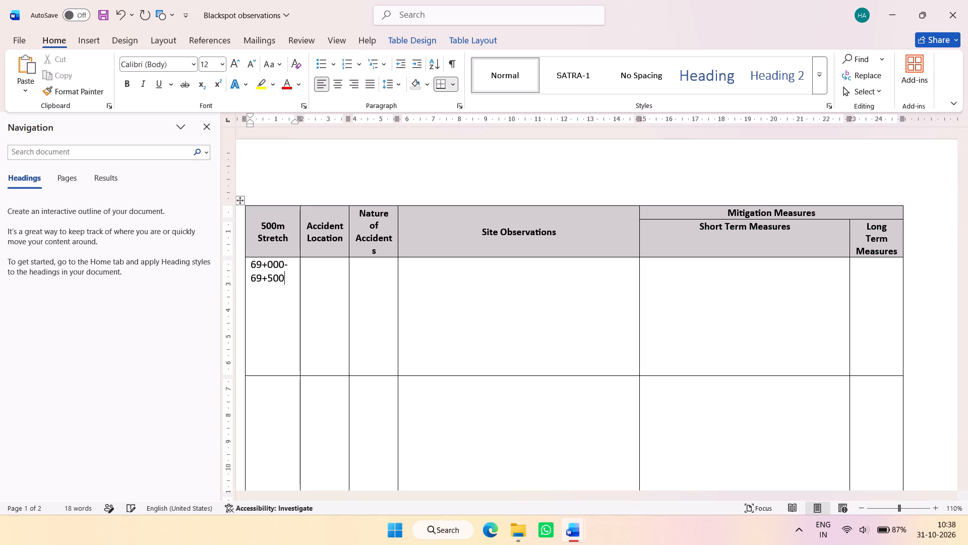
scroll(276, 289, "up", 1)
left_click(273, 401)
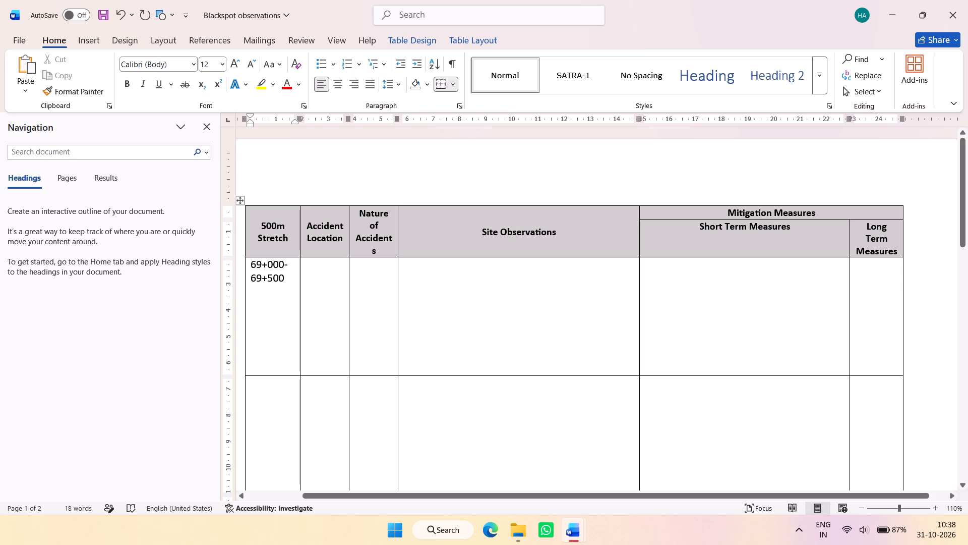
type("73+000-")
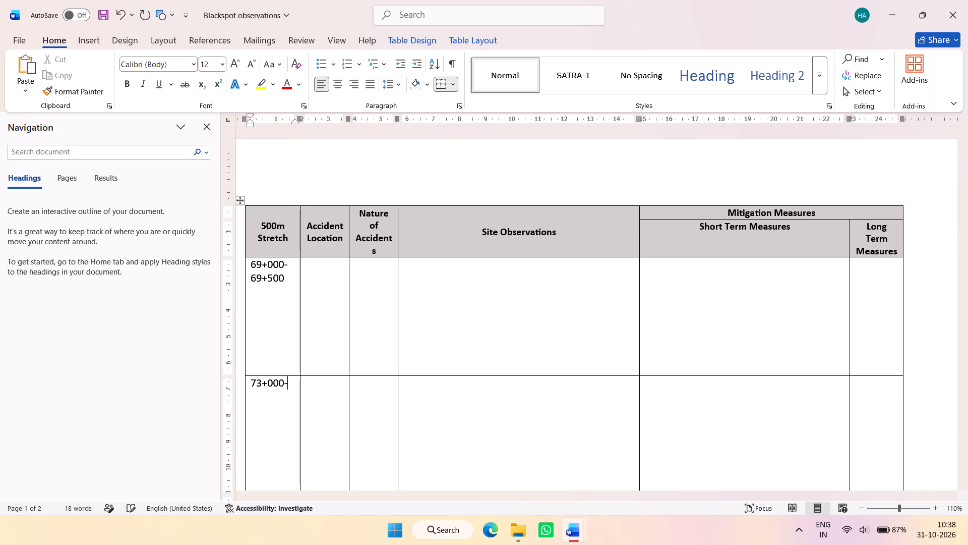
type("73+500")
Place the cursor in the third row's empty 500m Stretch cell.
scroll(273, 401, "down", 5)
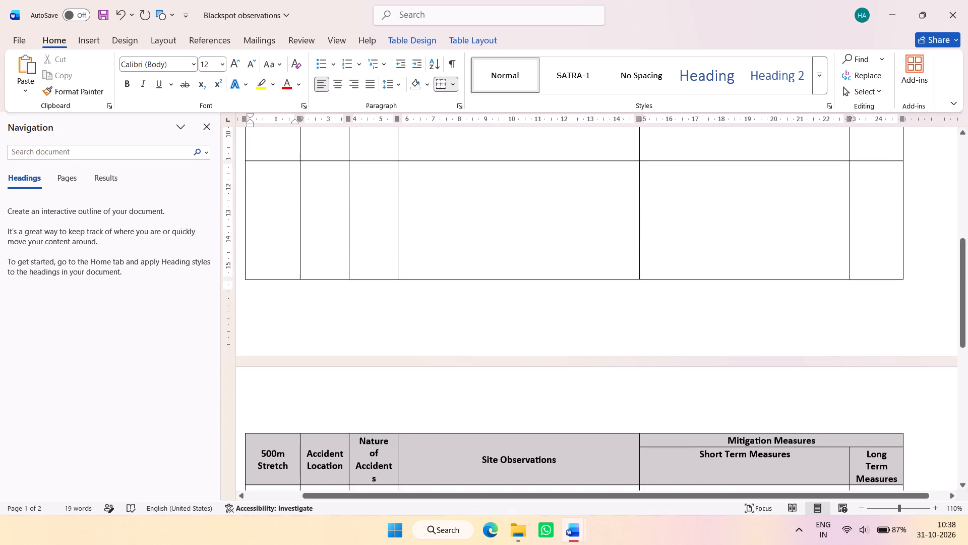
scroll(291, 281, "up", 1)
left_click(289, 294)
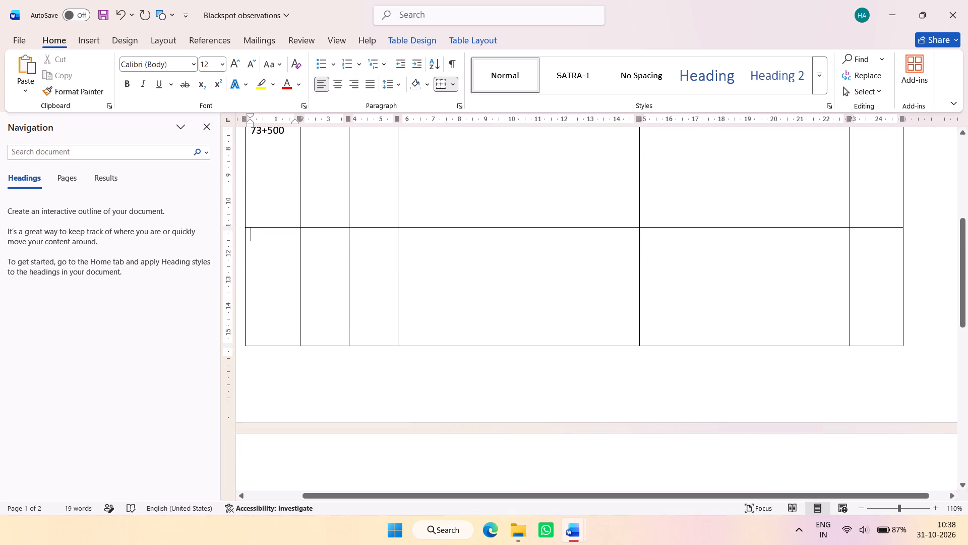
Enter the 500m stretches 74+500-75+000 and 92+500-93+000 in the third and fourth rows of the table.
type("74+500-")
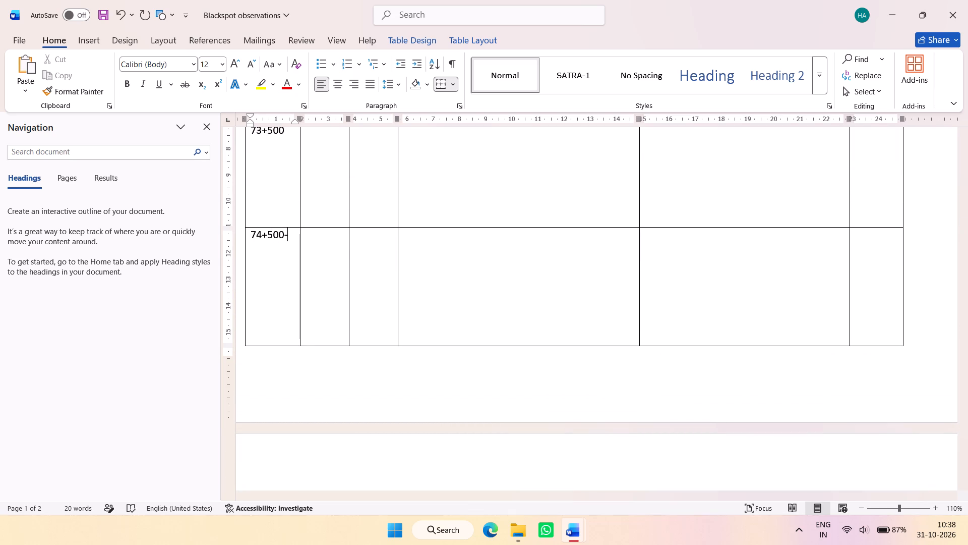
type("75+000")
scroll(338, 325, "down", 6)
left_click(267, 211)
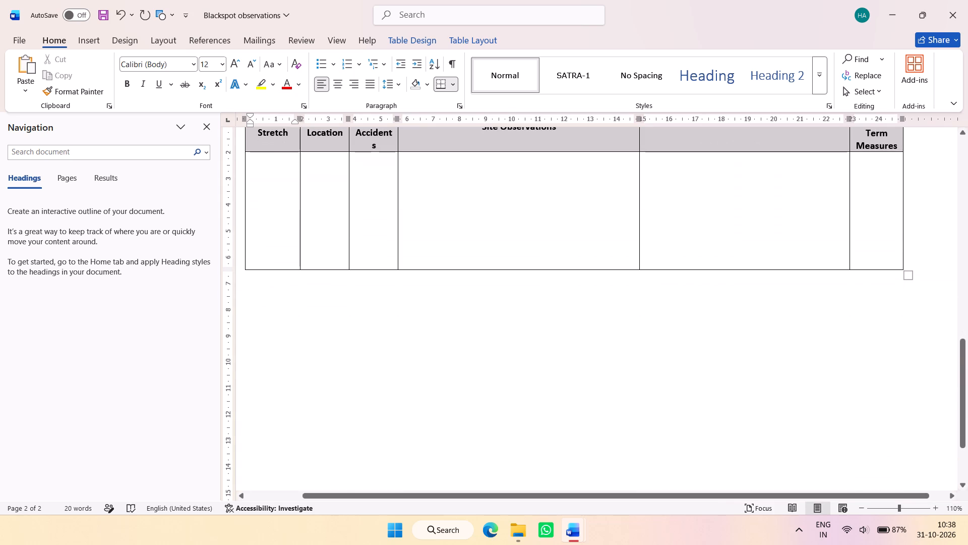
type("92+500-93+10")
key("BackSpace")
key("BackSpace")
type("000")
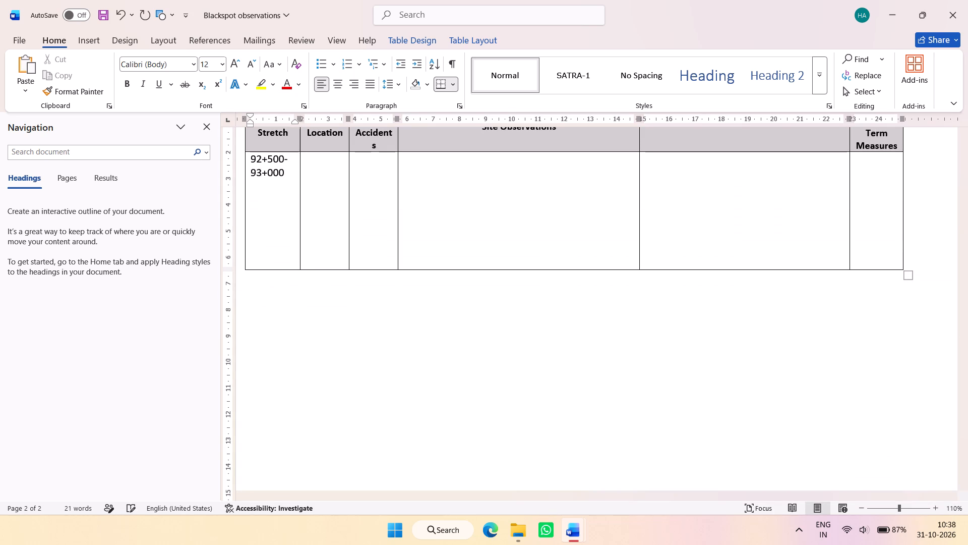
Place the cursor in the empty Accident Location cell of the 69+000-69+500 row.
scroll(323, 214, "up", 19)
left_click(326, 272)
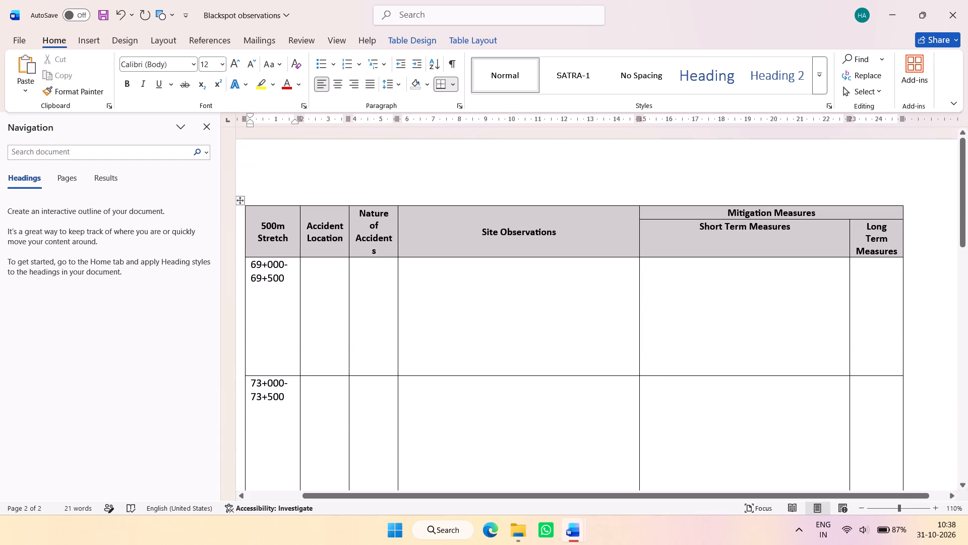
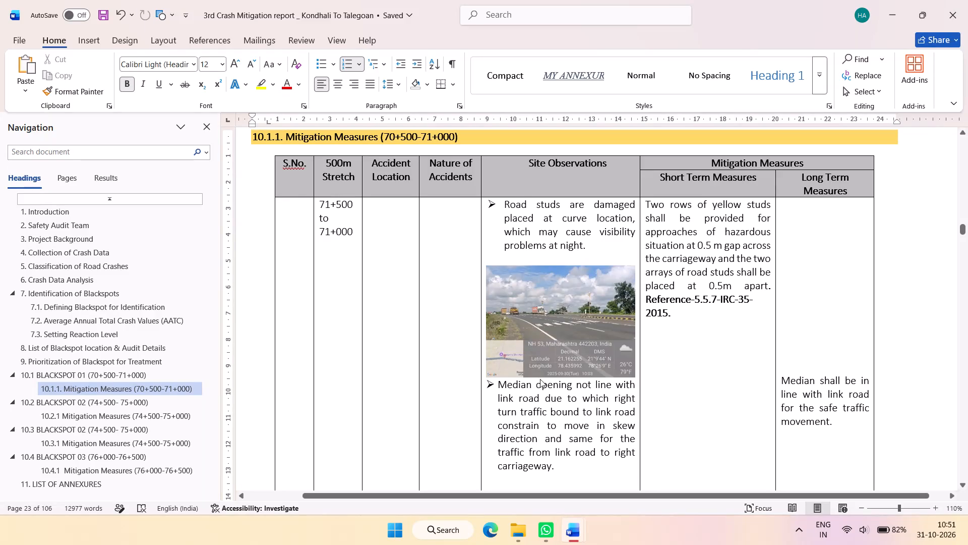
Review the site observations and the short and long term measures for the 70+500-71+000 blackspot in the 3rd Crash Mitigation report.
scroll(765, 296, "down", 8)
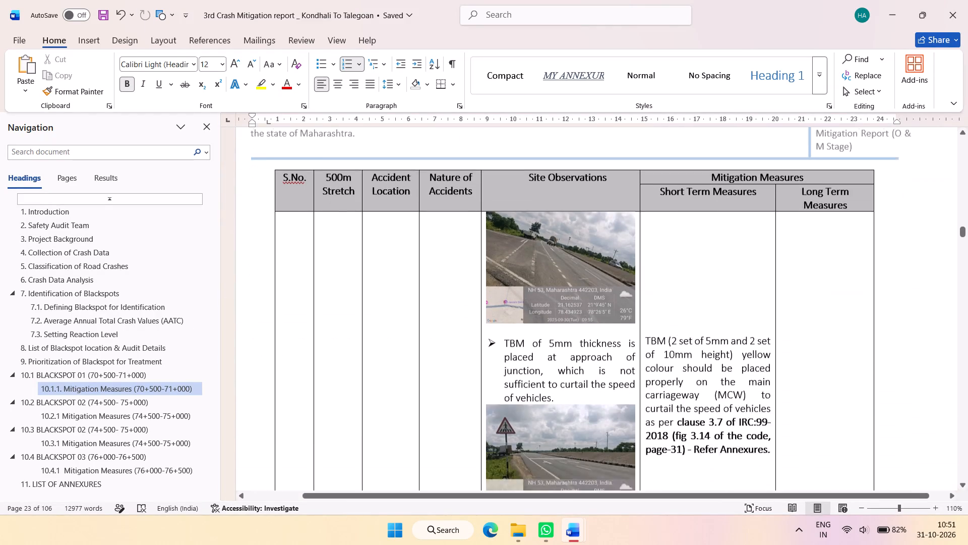
scroll(693, 272, "down", 1)
scroll(693, 272, "up", 8)
scroll(693, 272, "down", 9)
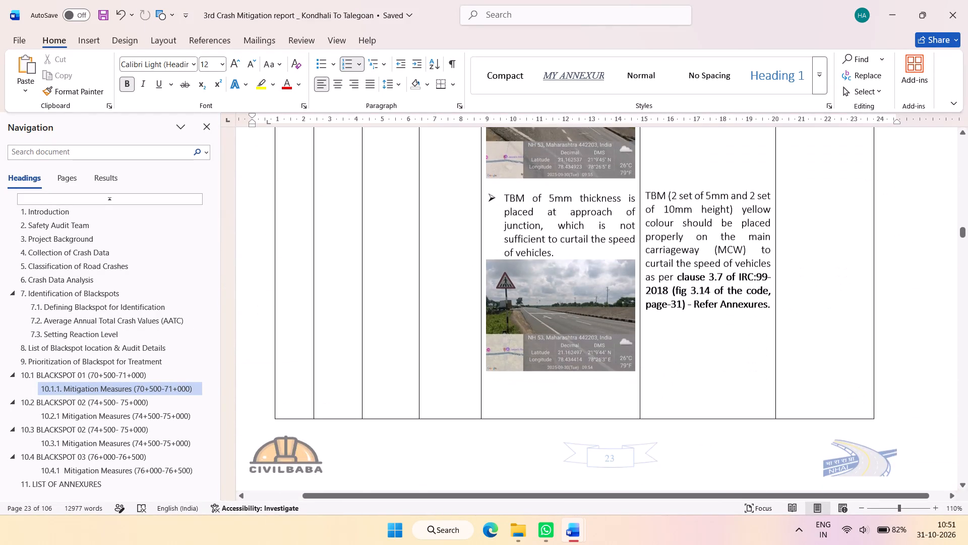
scroll(693, 271, "down", 7)
scroll(586, 270, "up", 7)
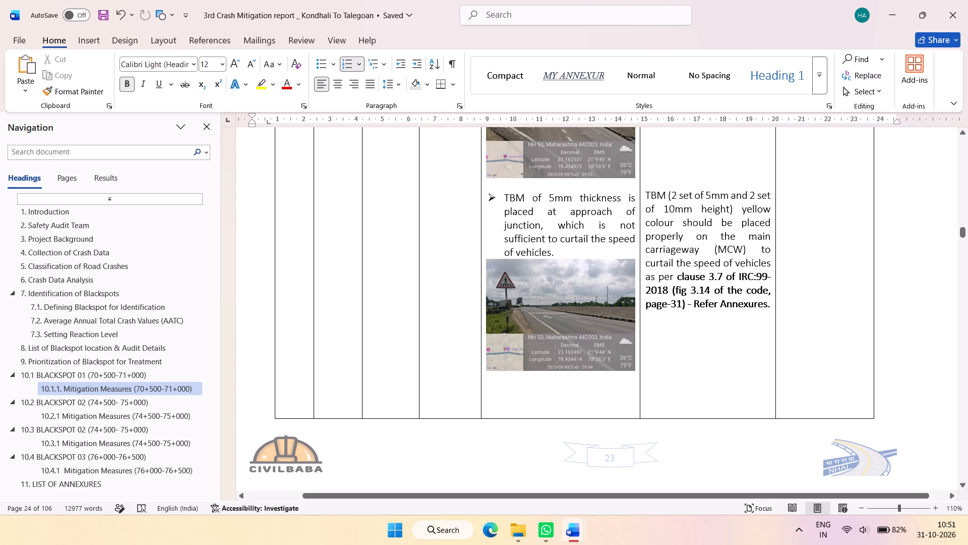
scroll(556, 254, "down", 7)
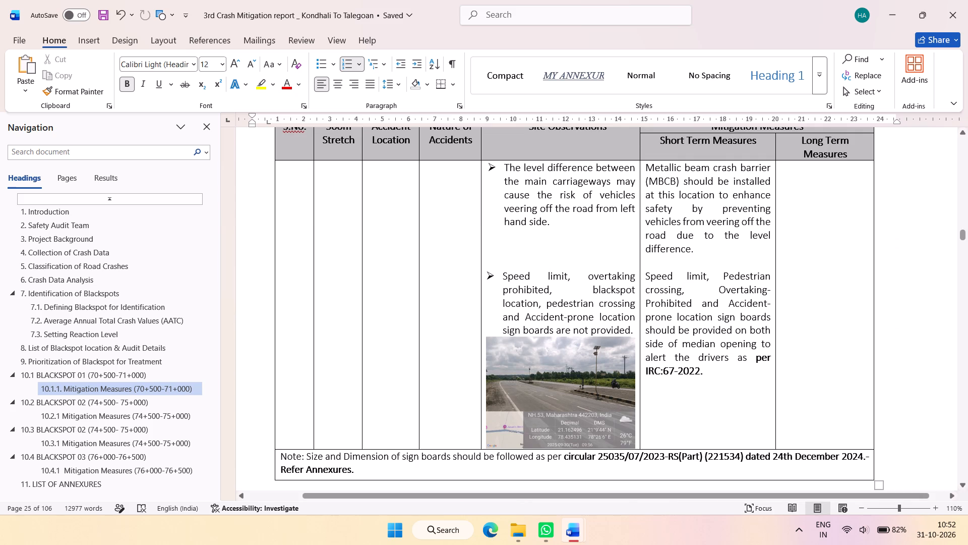
Check the New Microsoft Access Database in the Updated folder, close it, and delete the file.
left_click(597, 311)
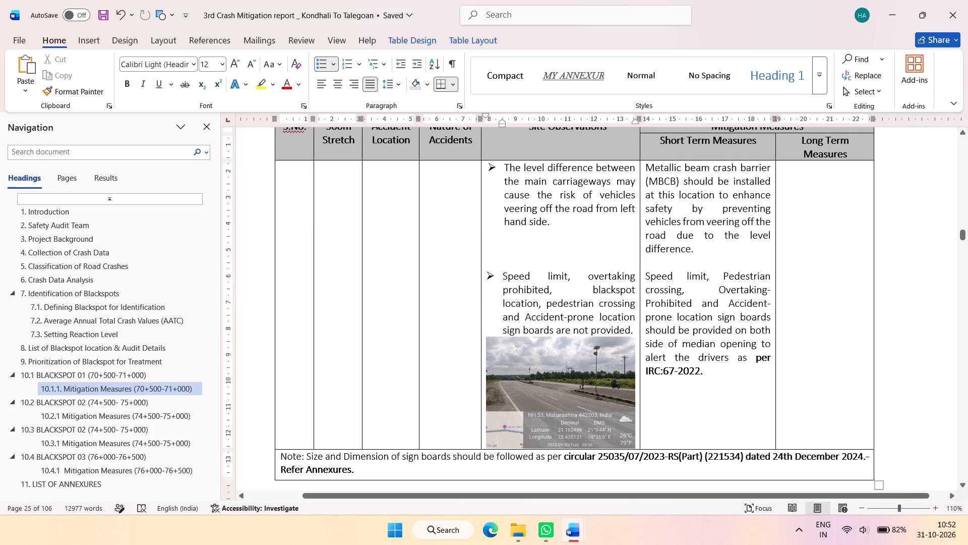
left_click(575, 534)
left_click(527, 539)
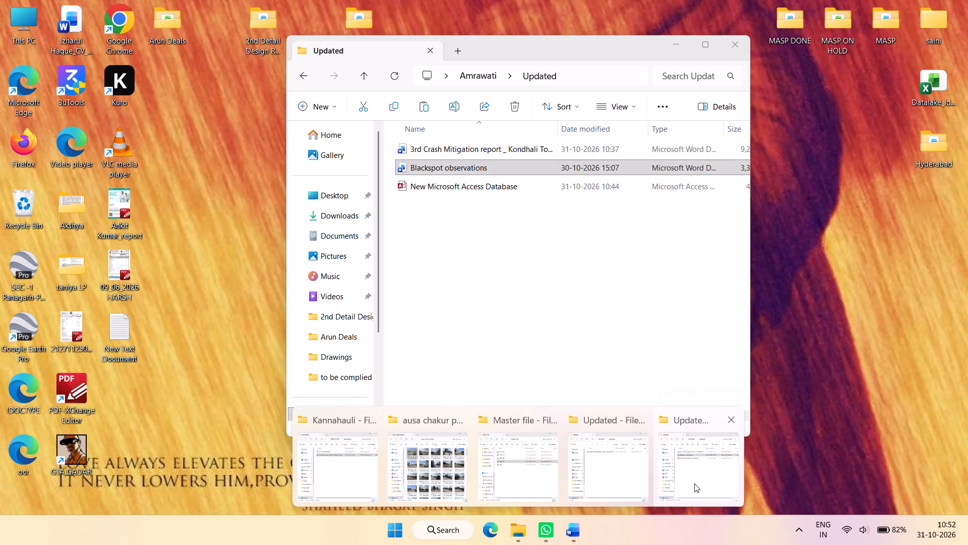
left_click(694, 483)
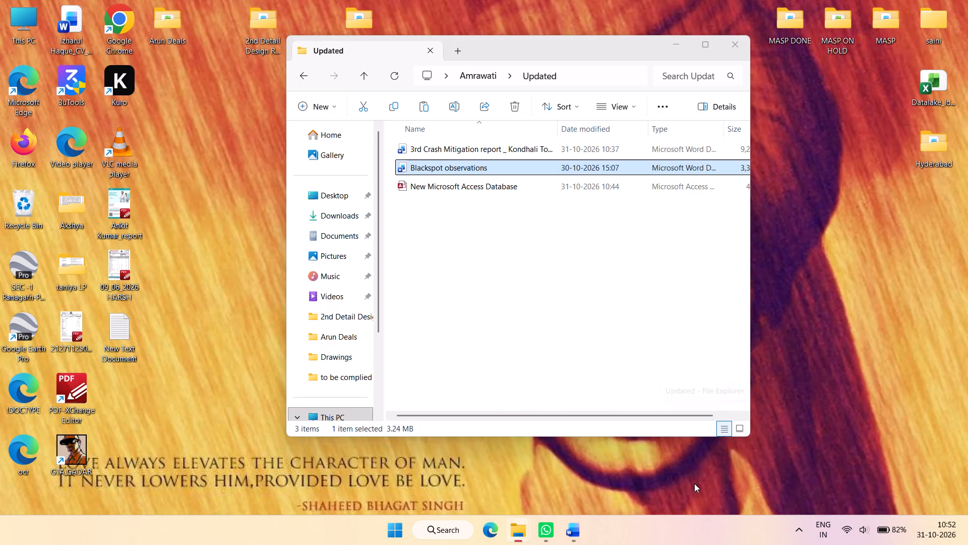
left_click(475, 185)
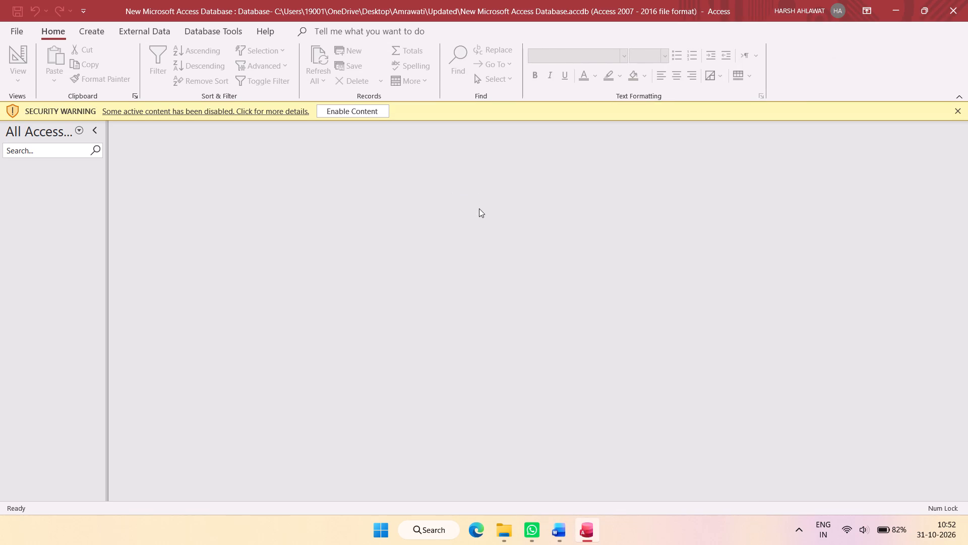
left_click(967, 0)
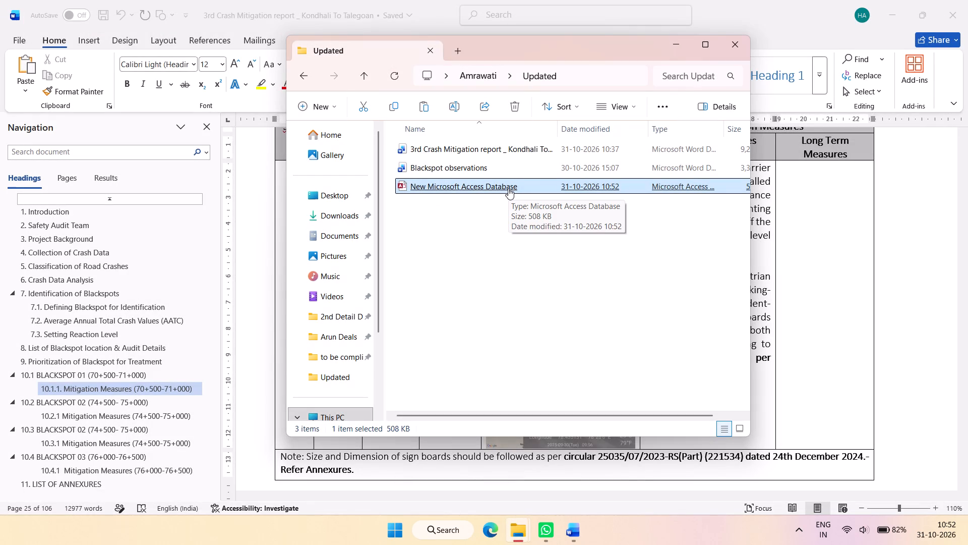
left_click(517, 109)
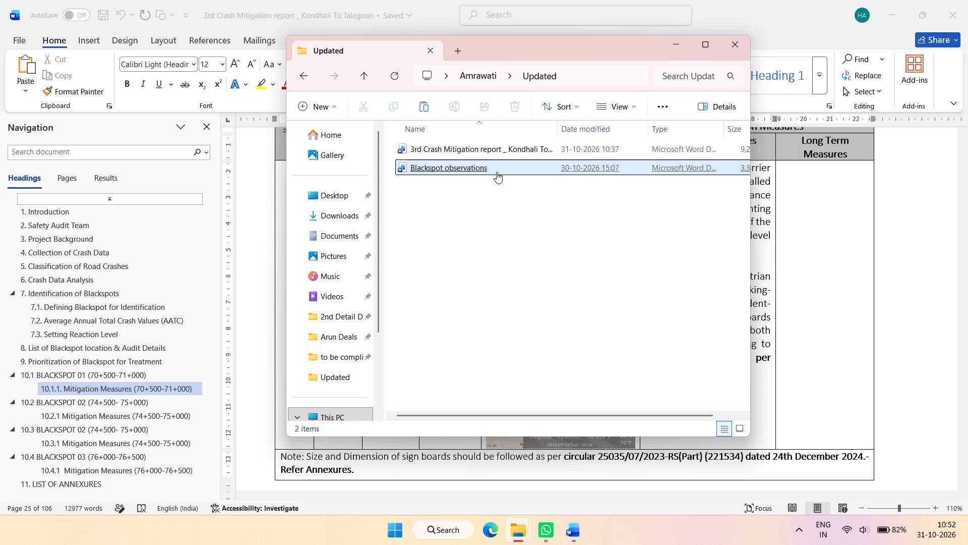
Open the Blackspot observations document from the Updated folder.
left_click(470, 168)
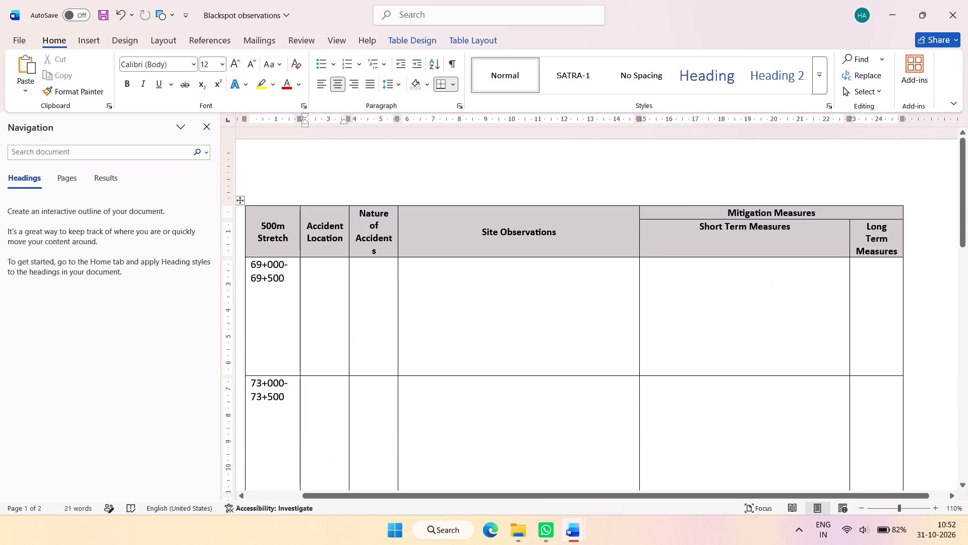
left_click(522, 523)
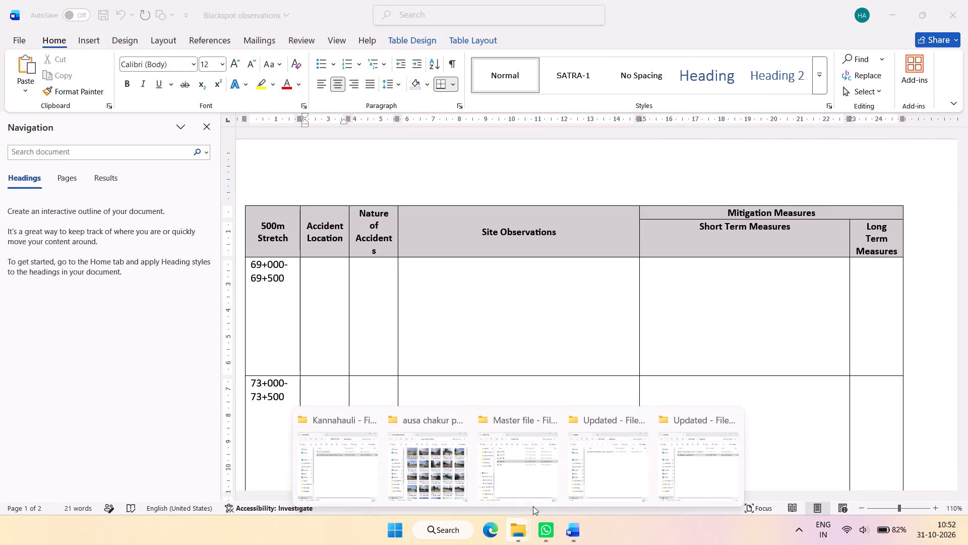
left_click(579, 538)
left_click(644, 475)
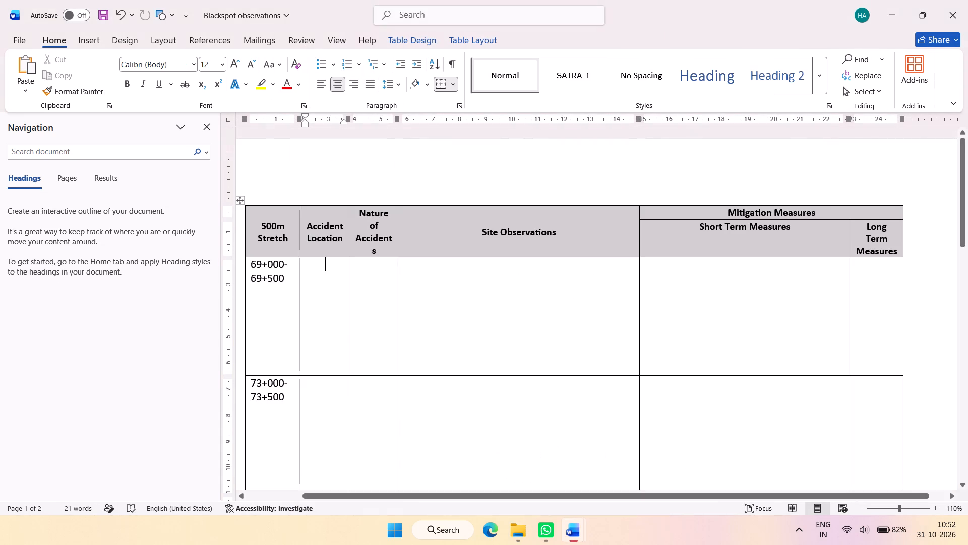
Close both Updated folder windows and the Master file folder window.
left_click(518, 532)
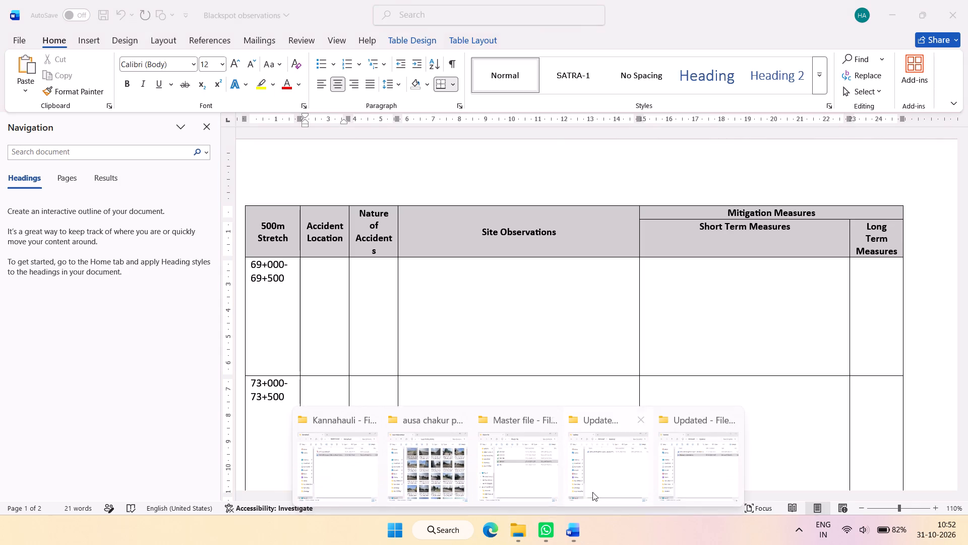
left_click(711, 461)
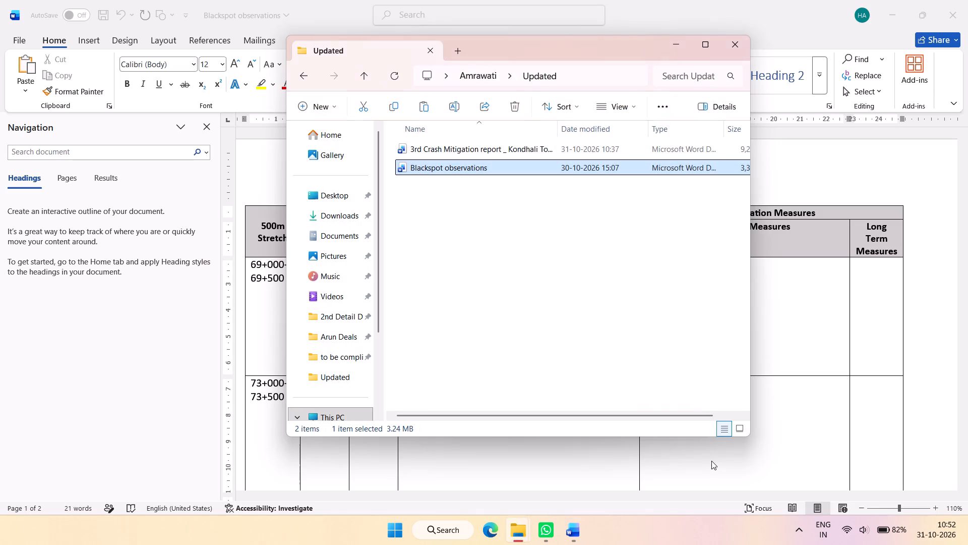
left_click(526, 528)
left_click(645, 423)
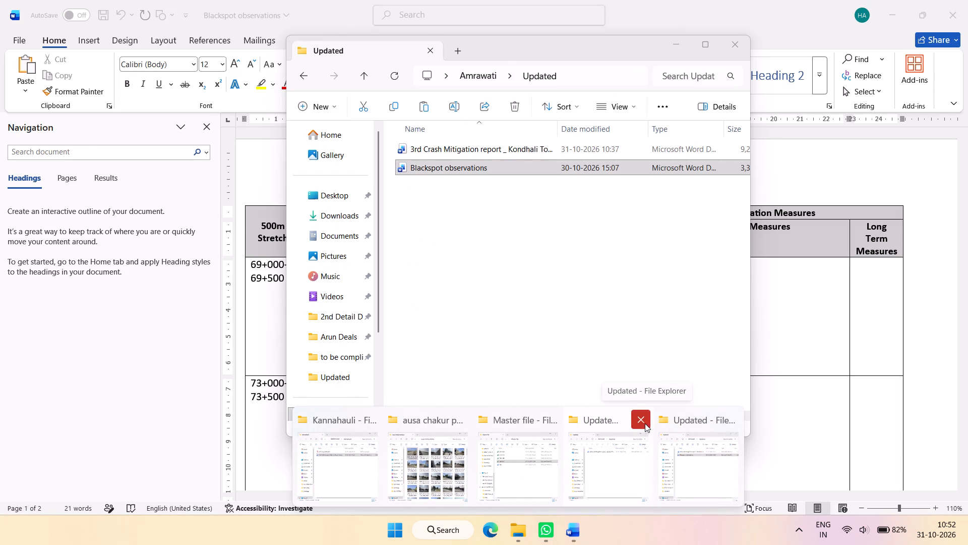
left_click(687, 422)
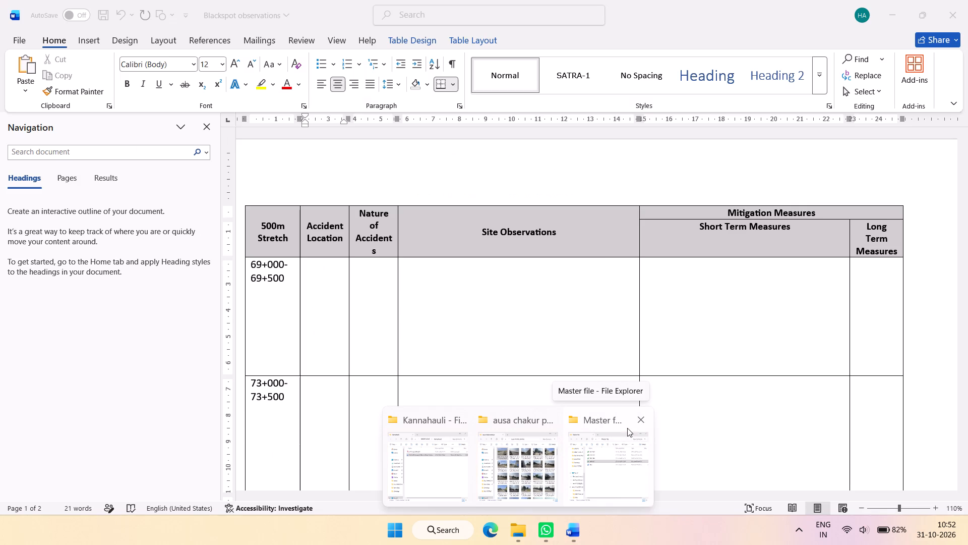
left_click(622, 437)
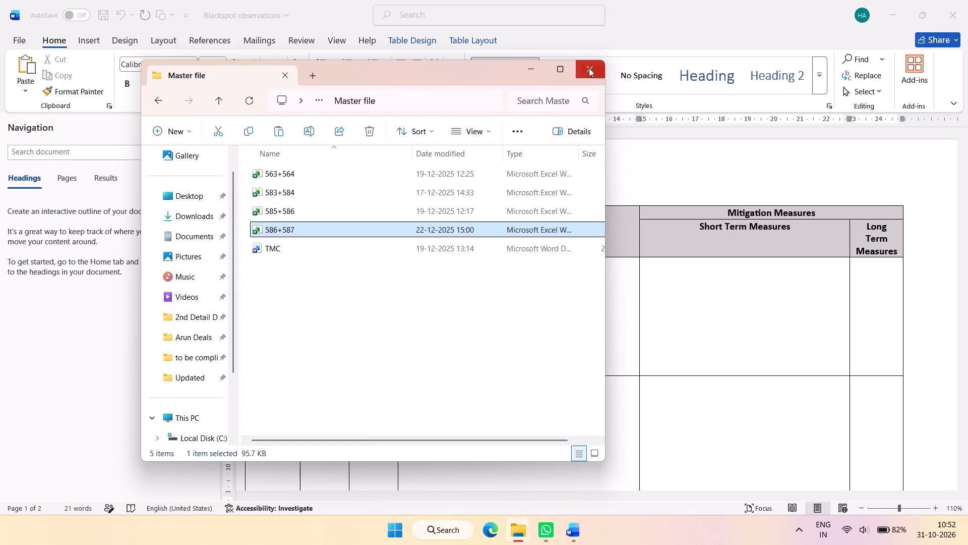
left_click(581, 72)
Go back from the ausa chakur photos folder to 2nd Detail Design Report and open the 2nd detail design report working document.
left_click(512, 529)
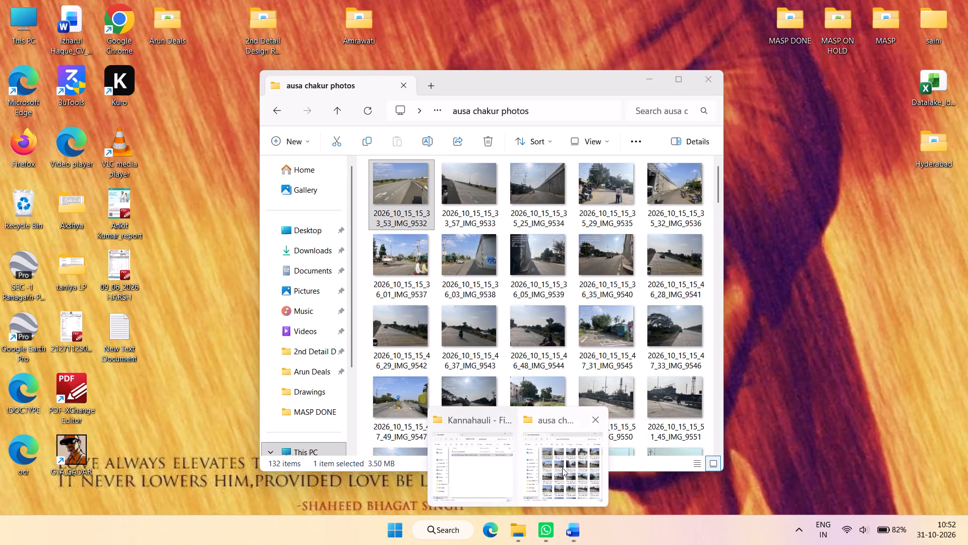
left_click(565, 464)
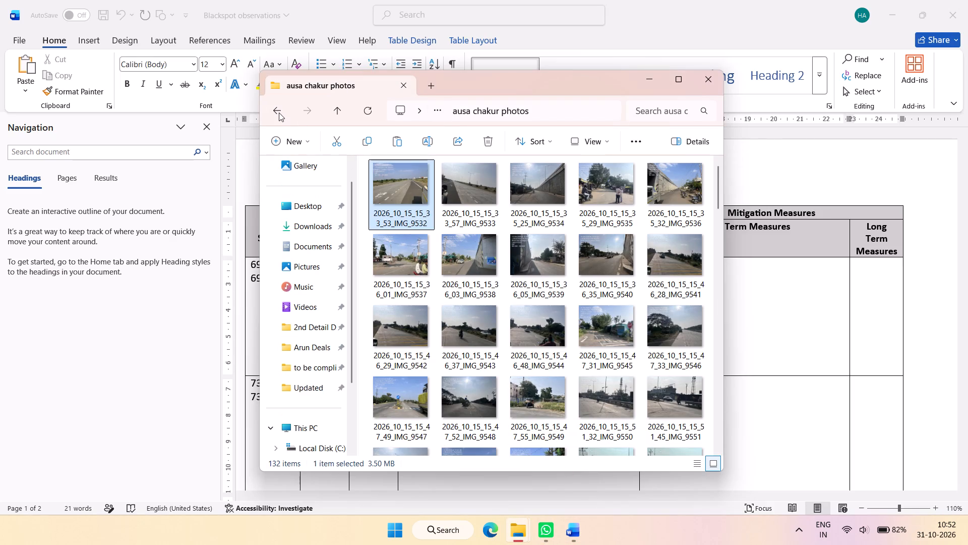
left_click(276, 112)
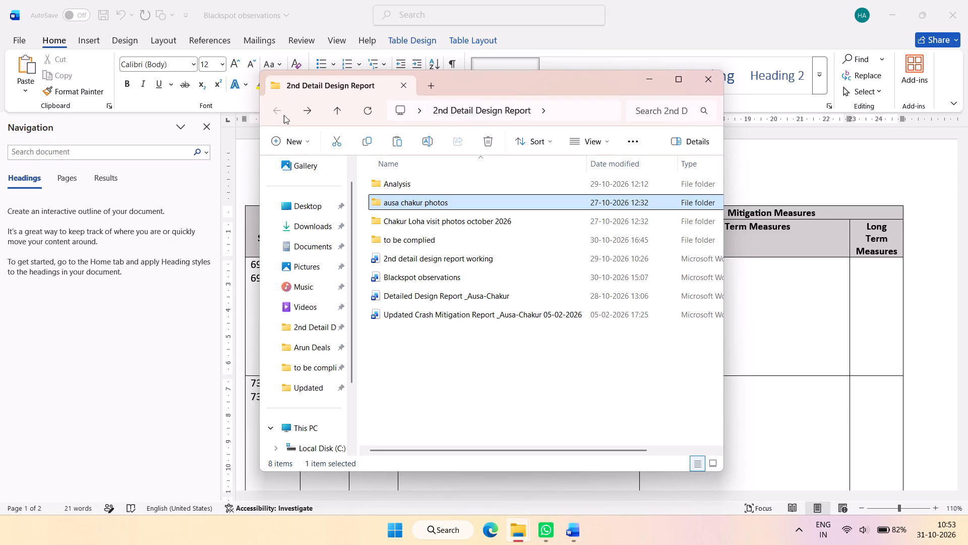
left_click(475, 267)
left_click(472, 255)
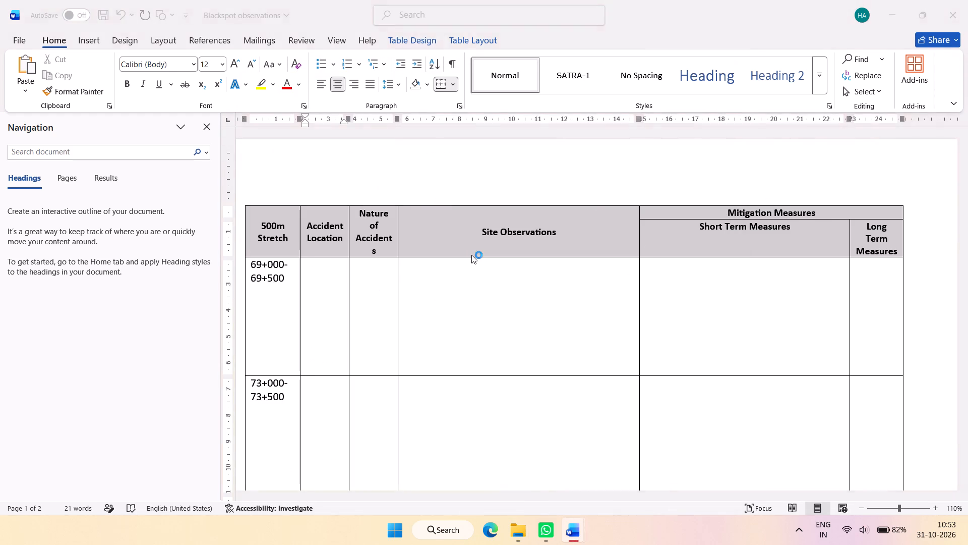
Review the site observations and mitigation measures in section 13.1 for Blackspot 01 (71+835-72+335), through to the start of section 13.2.
left_click(128, 414)
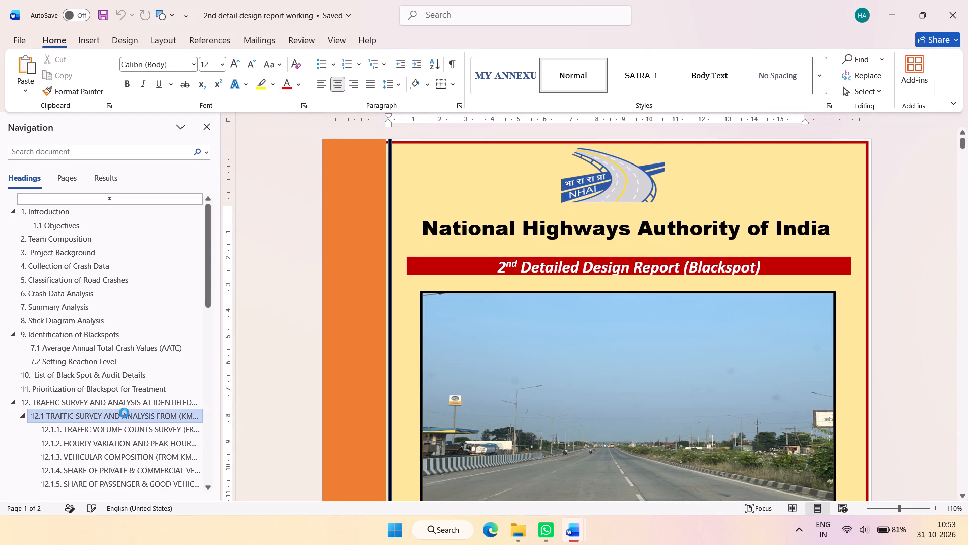
scroll(89, 405, "down", 10)
left_click(86, 416)
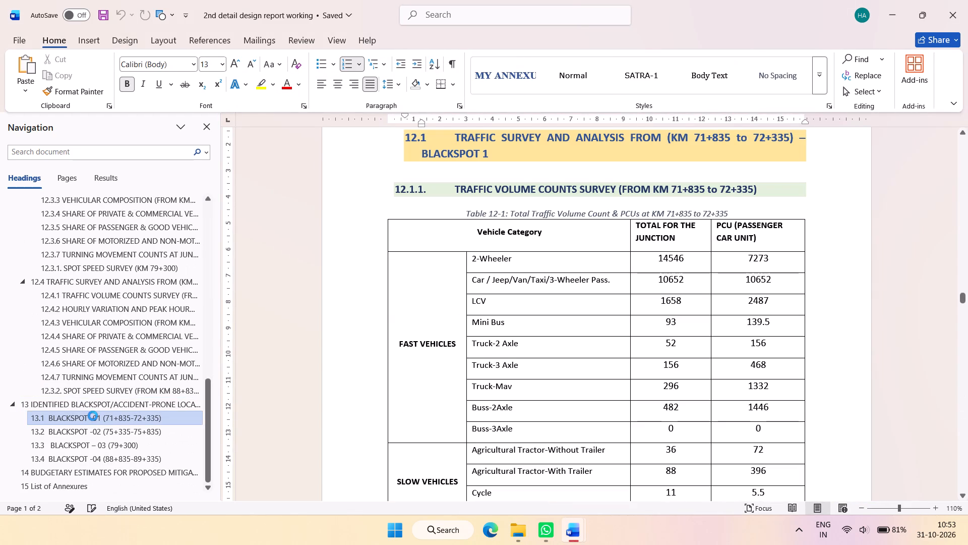
scroll(524, 295, "down", 11)
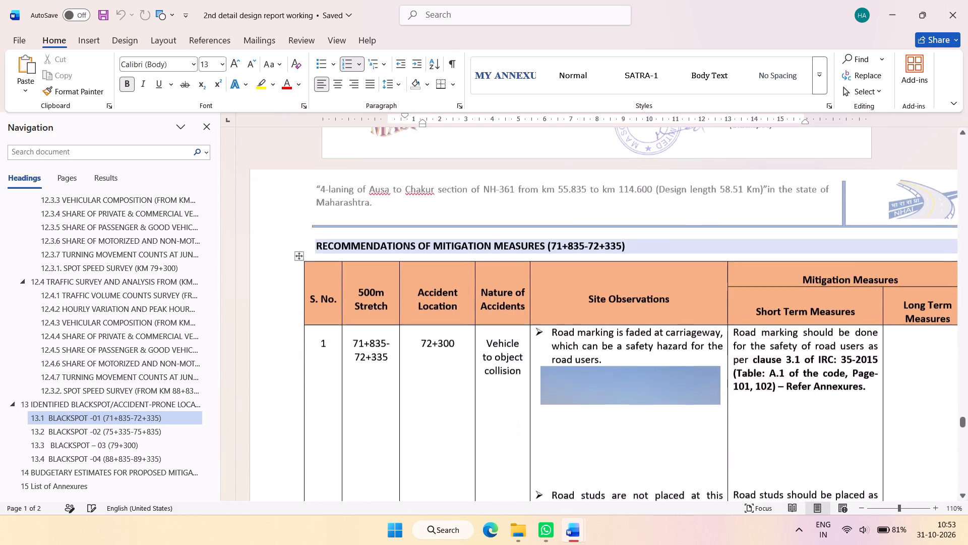
scroll(640, 248, "down", 9)
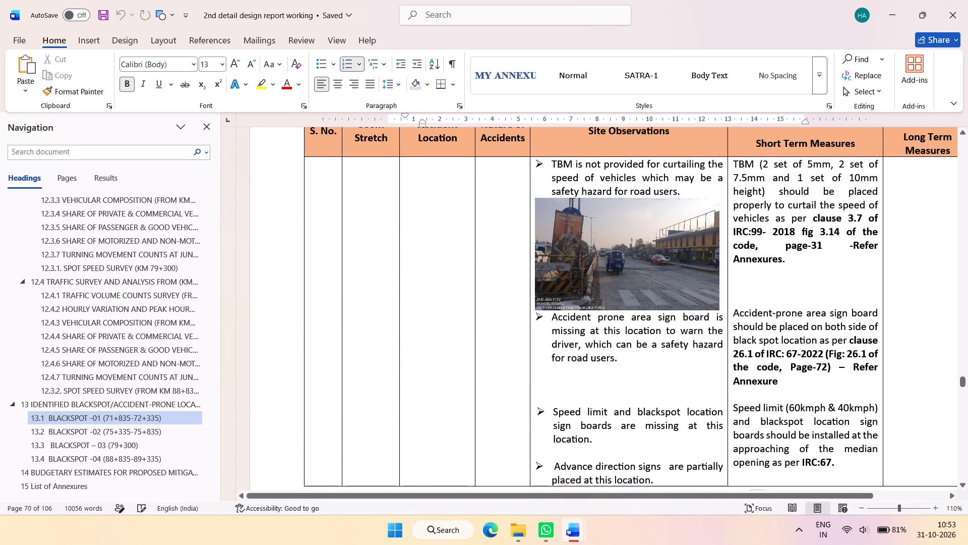
scroll(618, 315, "down", 14)
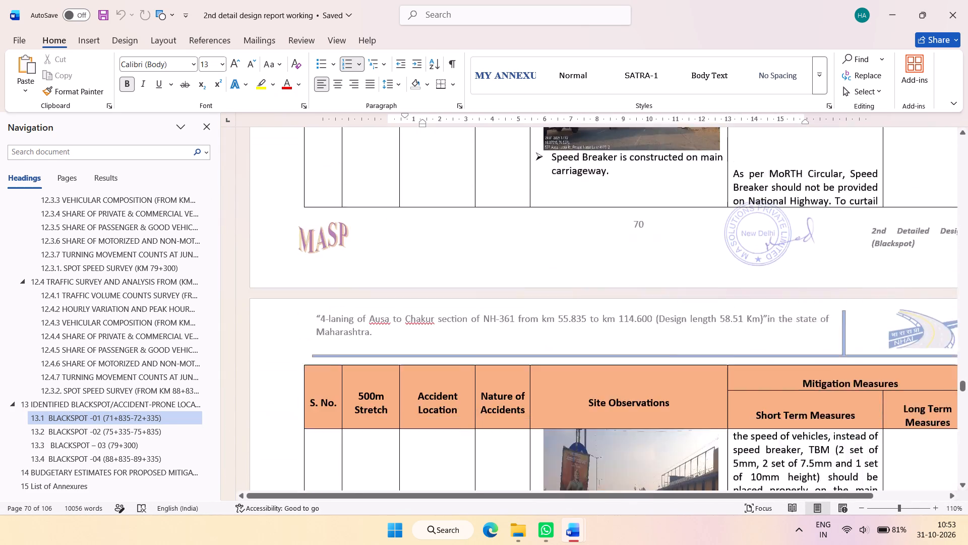
scroll(618, 317, "down", 18)
scroll(618, 317, "up", 1)
scroll(618, 316, "down", 3)
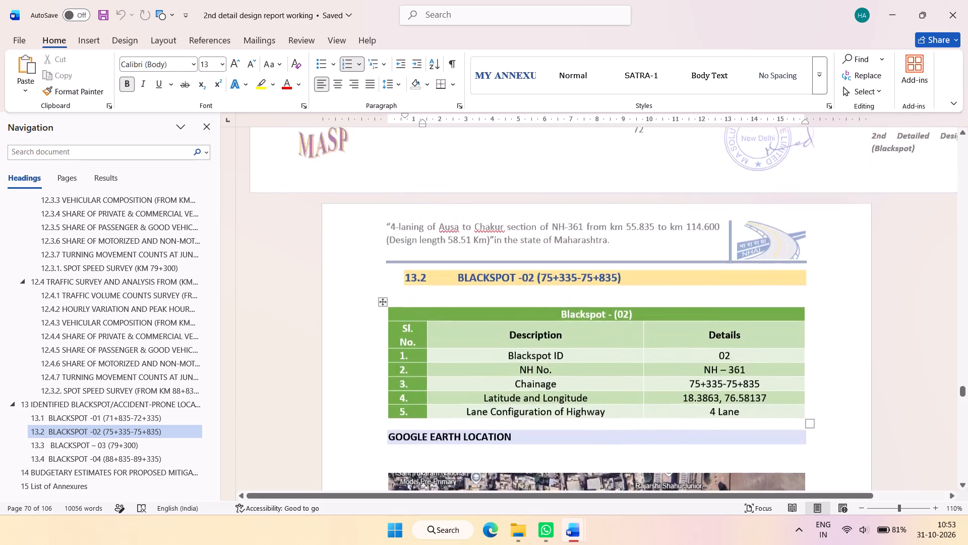
scroll(618, 316, "down", 5)
Review the site observations and mitigation measures in section 13.3 for Blackspot 03 (79+300).
left_click(144, 442)
scroll(656, 282, "down", 12)
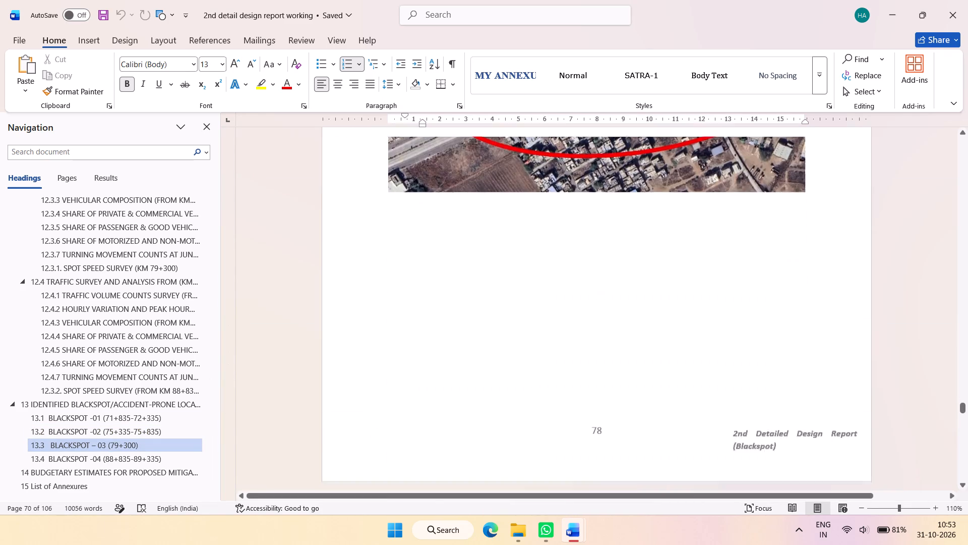
scroll(658, 279, "down", 2)
scroll(658, 279, "up", 3)
scroll(658, 279, "down", 8)
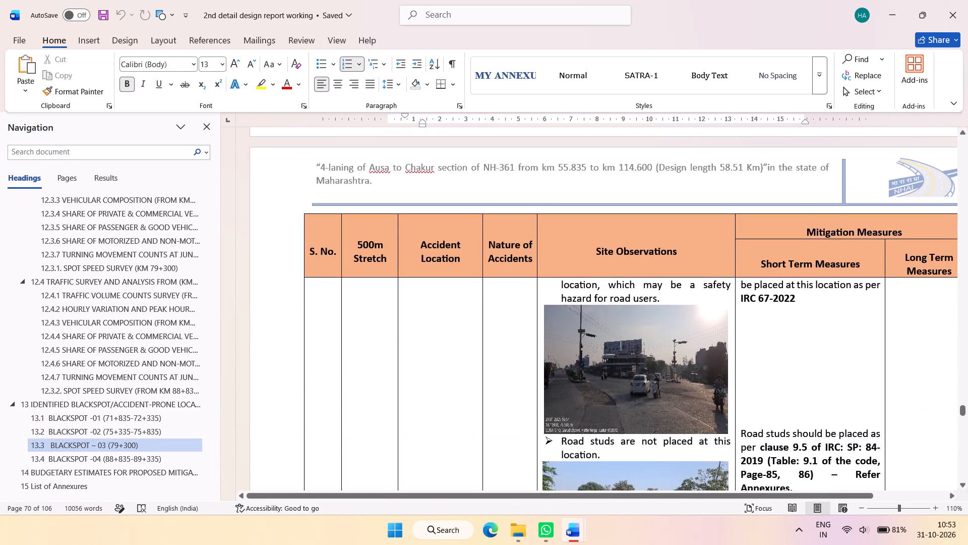
scroll(658, 279, "down", 11)
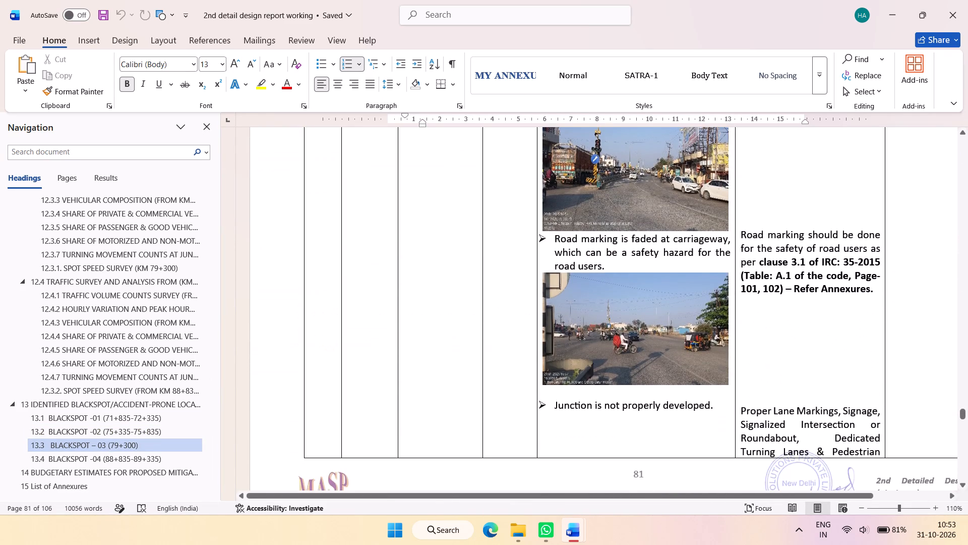
Zoom in on the site photo above the faded road marking observation to examine it closely.
left_click(635, 222)
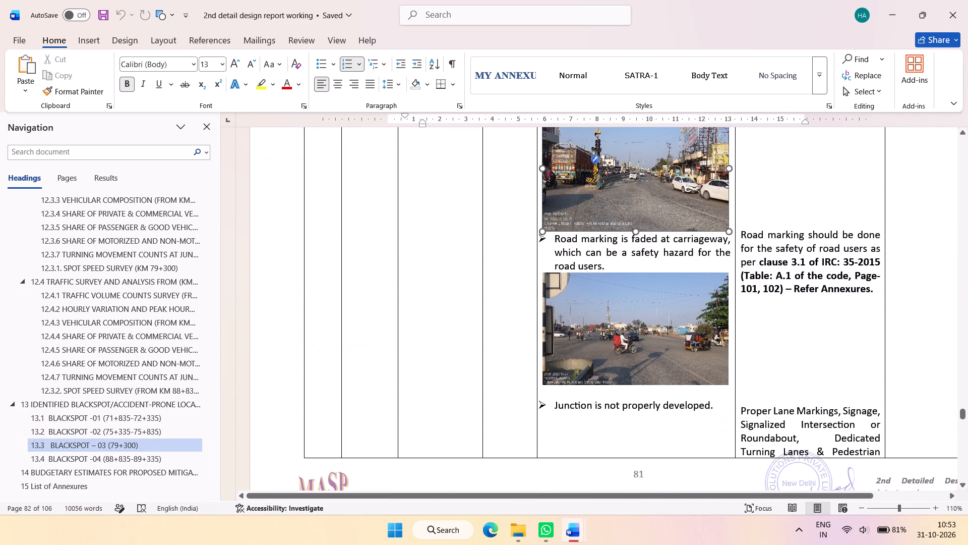
scroll(573, 284, "up", 19, "ctrl")
scroll(575, 290, "down", 10, "ctrl")
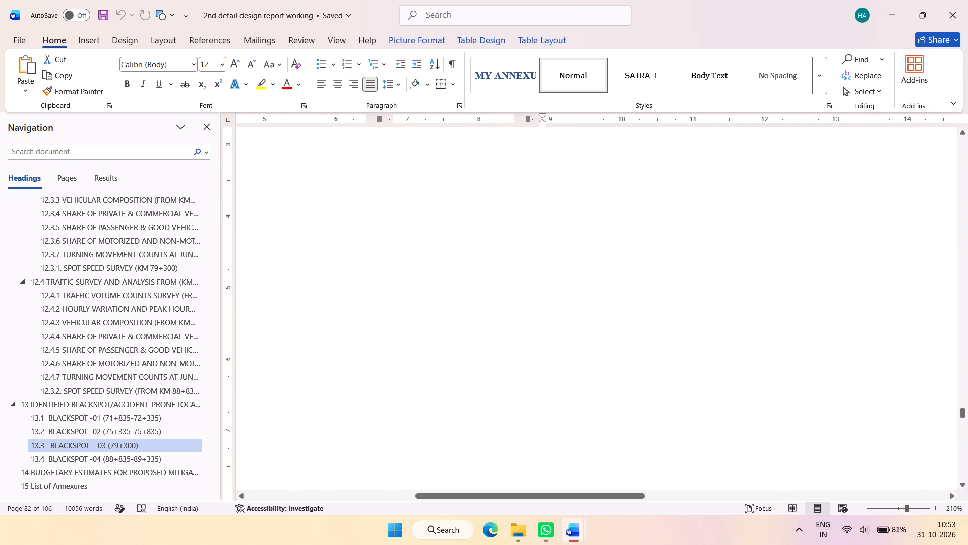
scroll(575, 289, "down", 5, "ctrl")
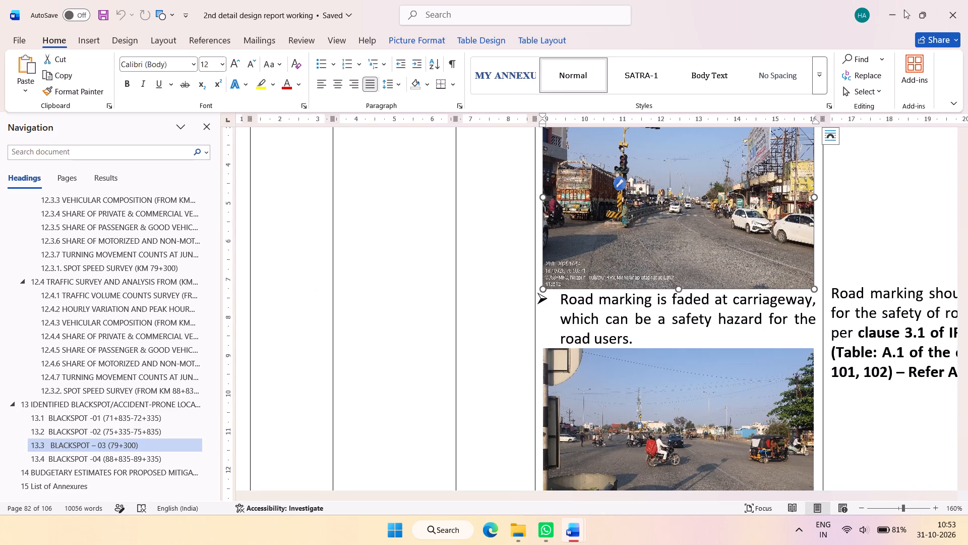
Minimise the 2nd detail design report working and Blackspot observations windows, and close the 2nd detail design report working document.
left_click(890, 12)
left_click(890, 12)
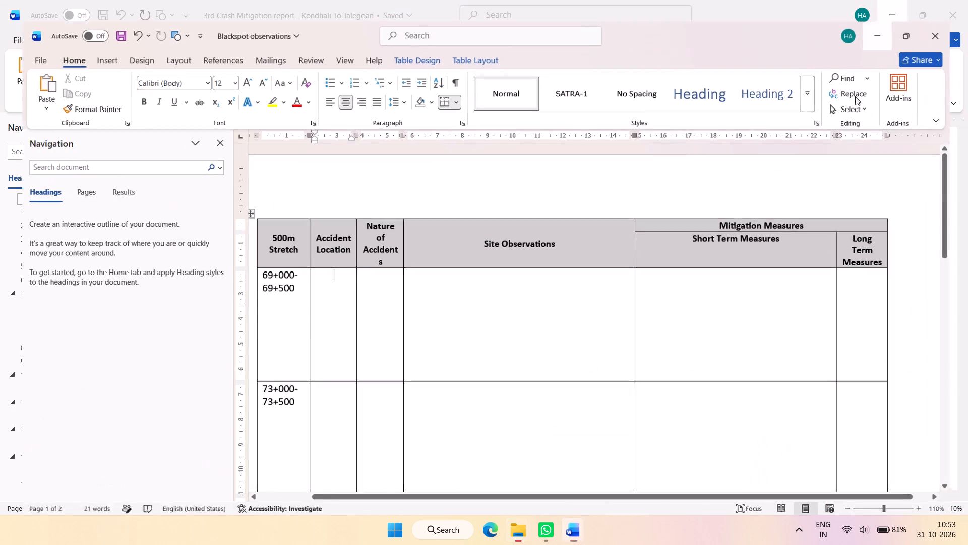
left_click(576, 538)
left_click(768, 429)
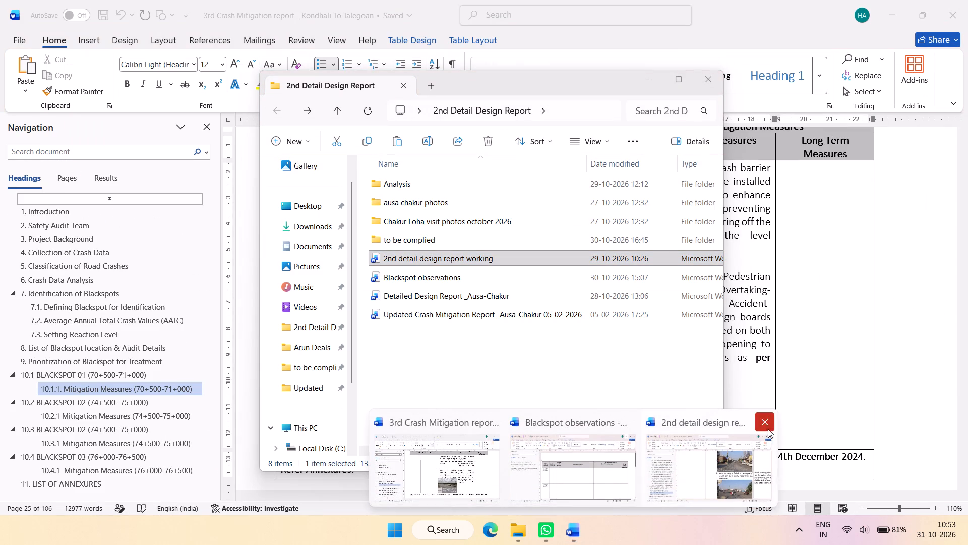
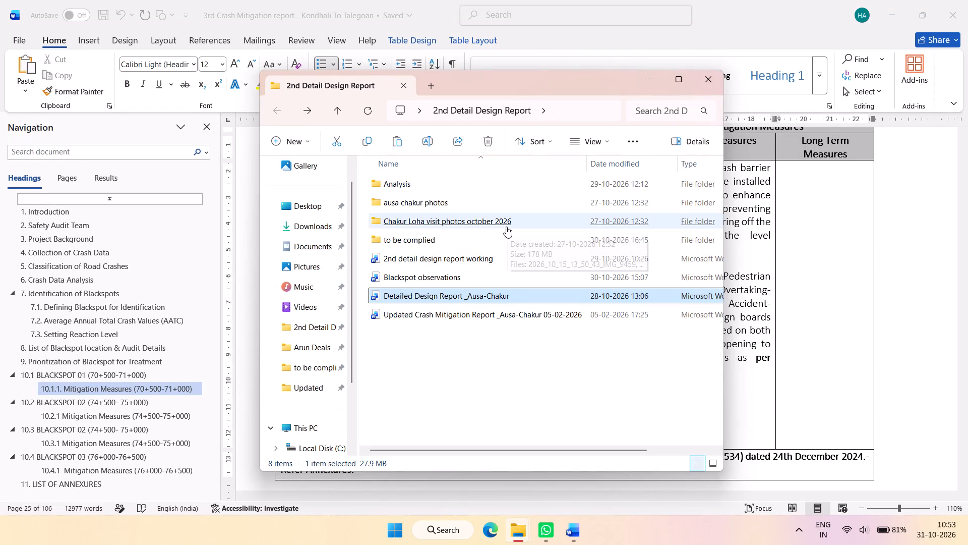
Open the first Word document in the Ausa Chakur folder, inside nanded 3rd crash analysis in the desktop's MASP DONE folder.
left_click(967, 544)
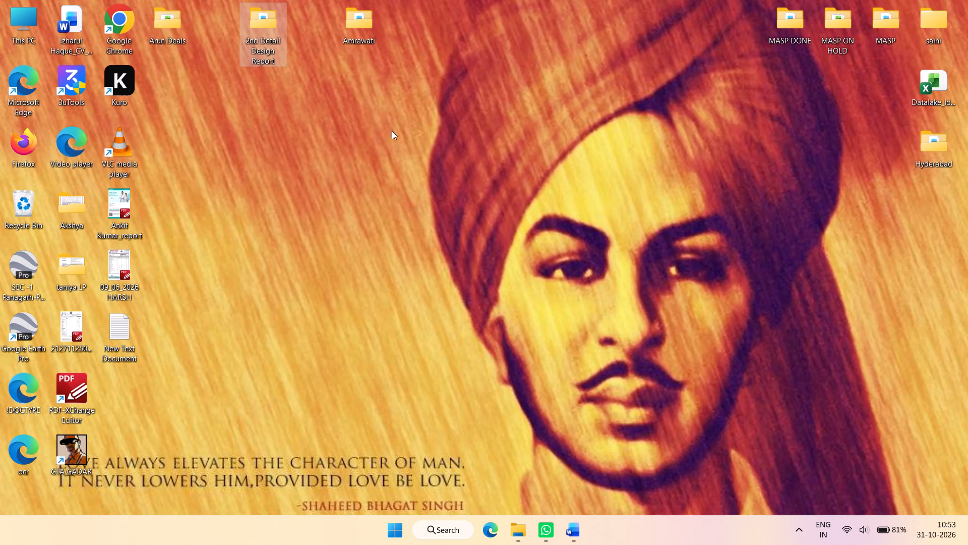
left_click(776, 13)
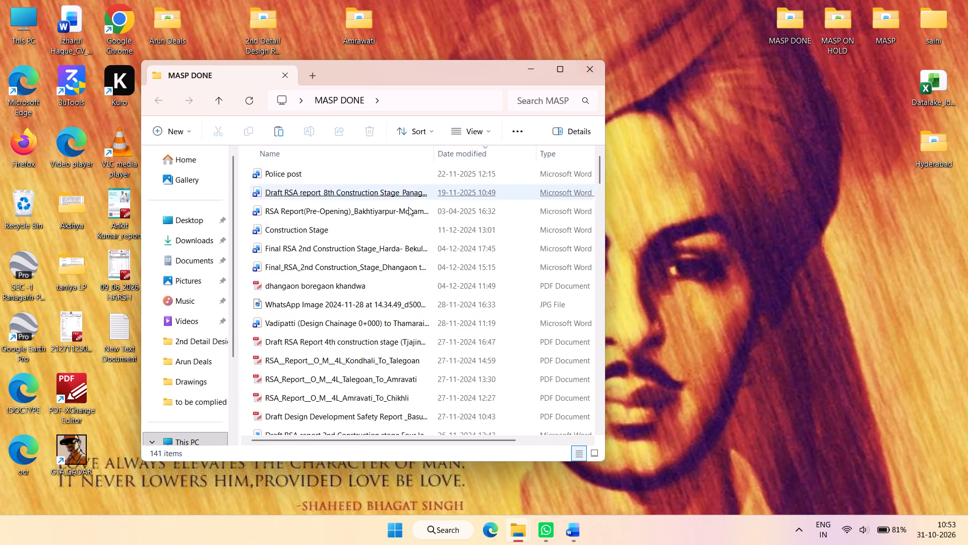
scroll(374, 266, "down", 2)
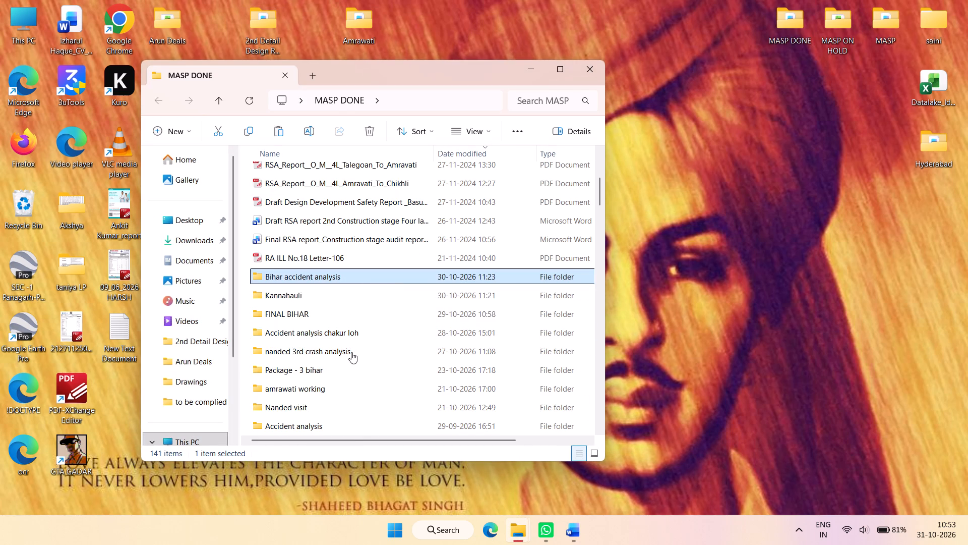
left_click(351, 352)
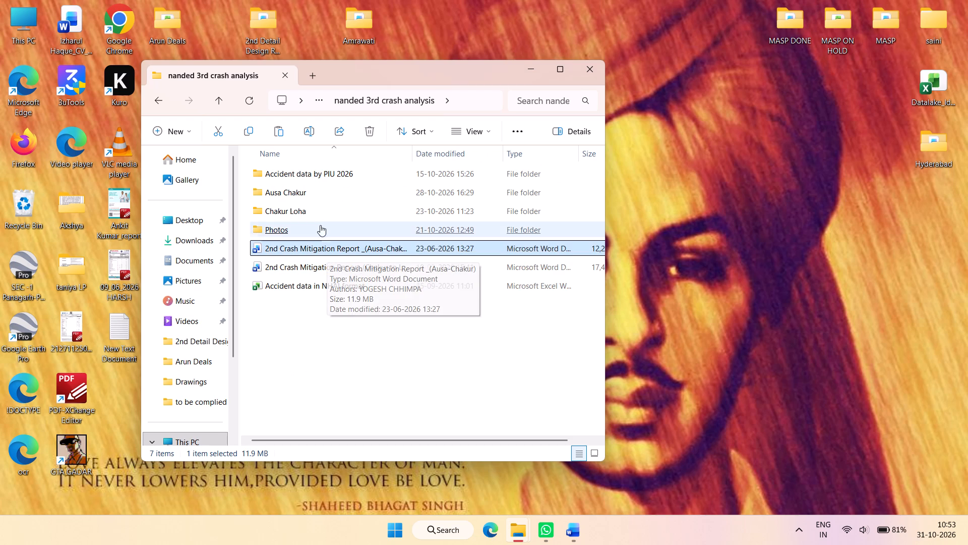
left_click(317, 193)
left_click(319, 172)
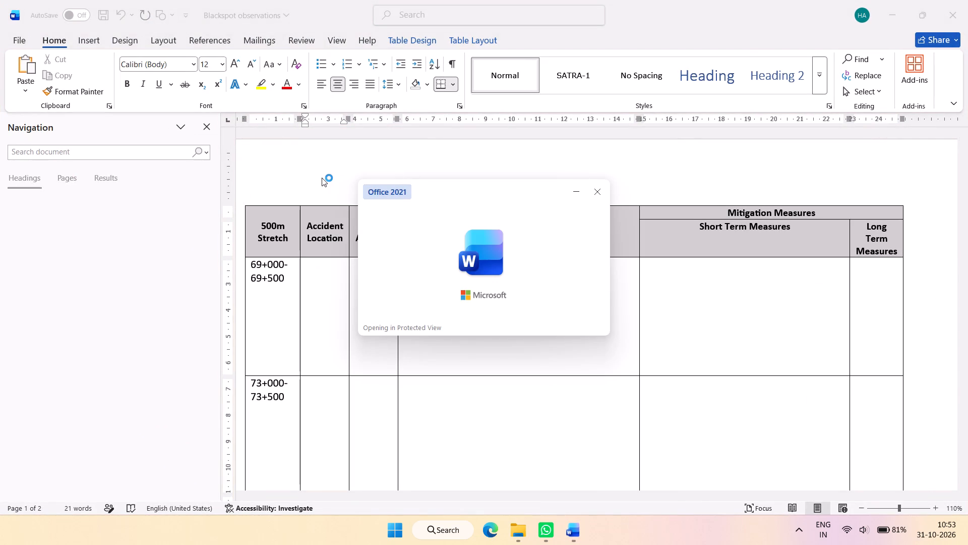
Enable editing in the Ausa-Chakur 3rd Crash Mitigation Report and go to section 10.1, At Km. 55+835 – 56+335.
left_click(98, 342)
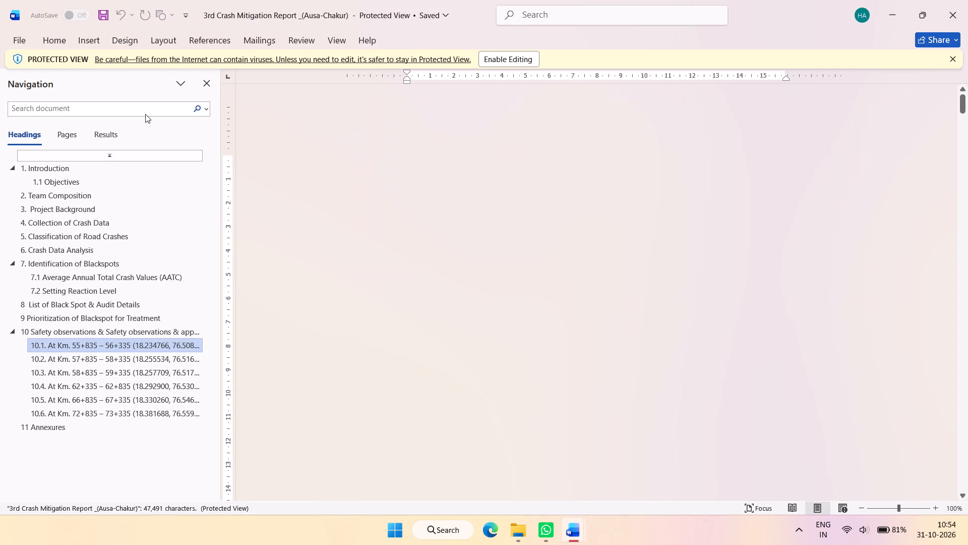
left_click(535, 60)
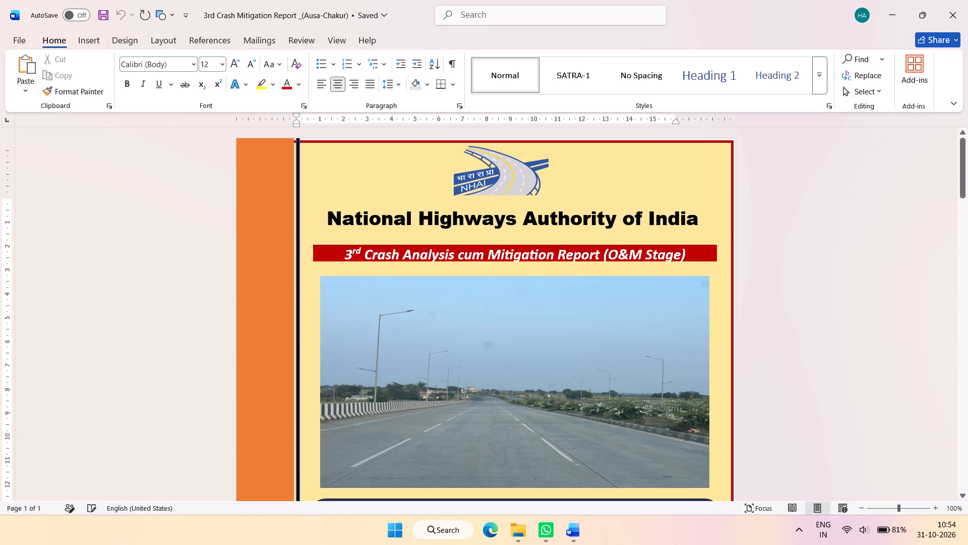
scroll(187, 249, "down", 1)
key("ctrl+f")
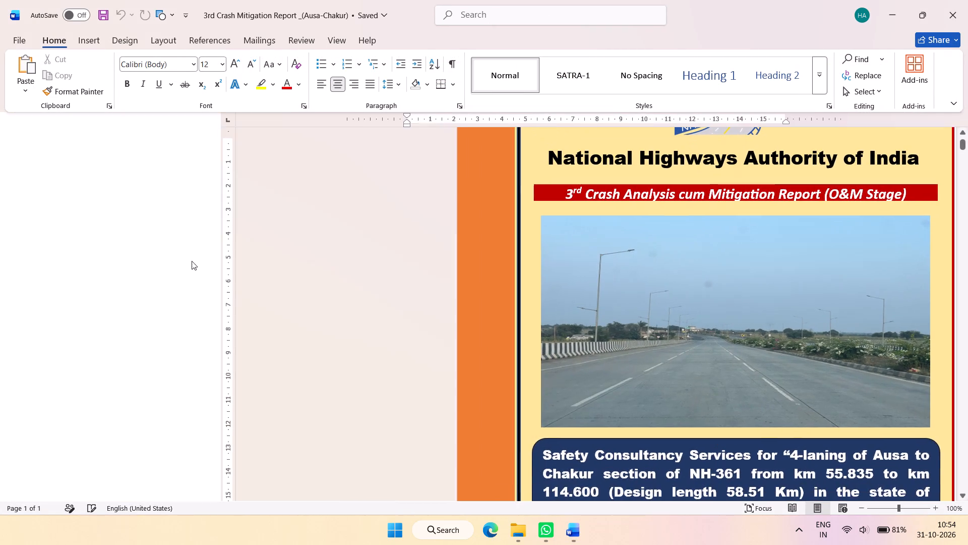
left_click(31, 179)
left_click(103, 384)
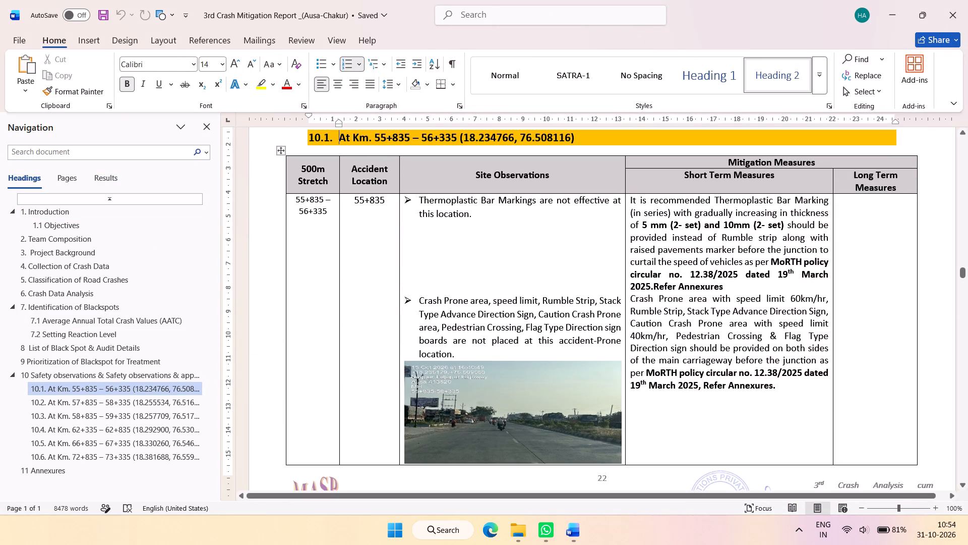
Copy the 55+835 site observation about crash prone area, speed limit and other sign boards not placed, and switch to the Blackspot observations document.
left_click_drag(463, 349, 428, 305)
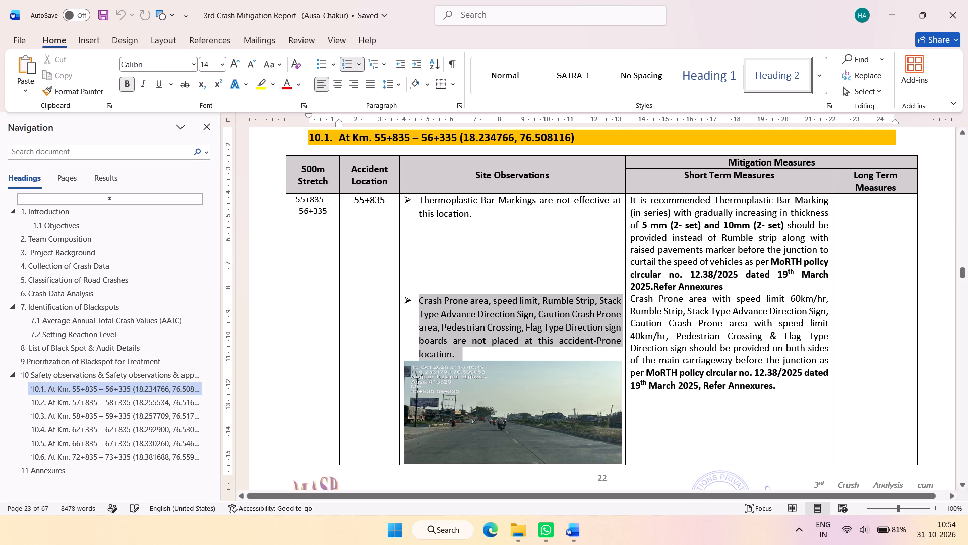
left_click_drag(428, 305, 427, 304)
key("ctrl+c")
key("ctrl+c")
key("ctrl+c")
key("alt+Tab")
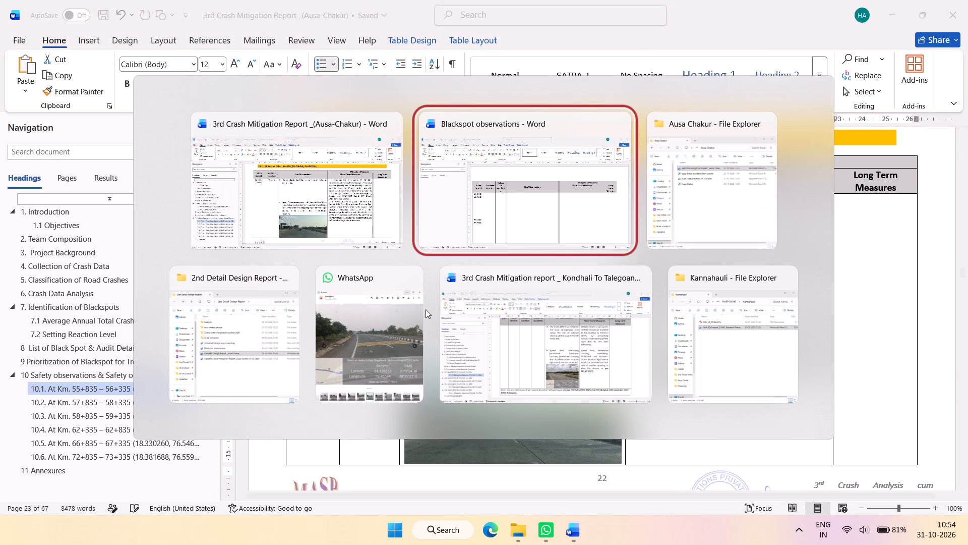
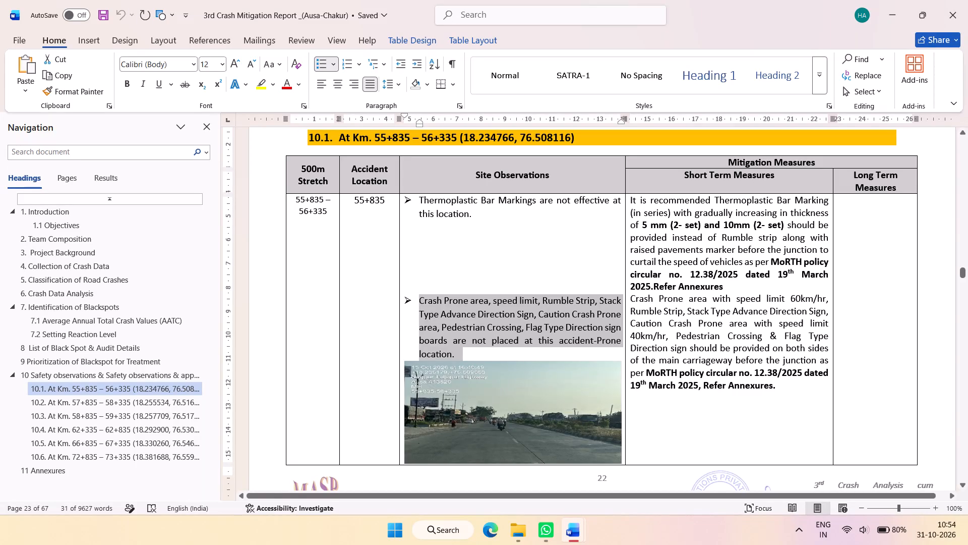
Copy the 55+835 sign-board observation together with its short-term measure and paste both into the Site Observations cell for 69+000-69+500.
left_click_drag(790, 387, 637, 301)
key("ctrl+c")
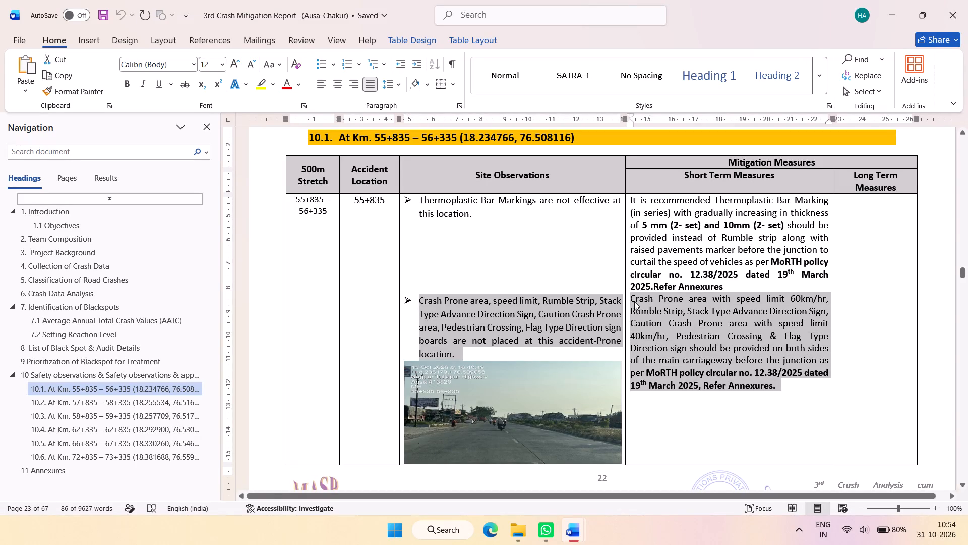
key("ctrl+c")
key("ctrl+c")
key("alt+Tab")
left_click(441, 304)
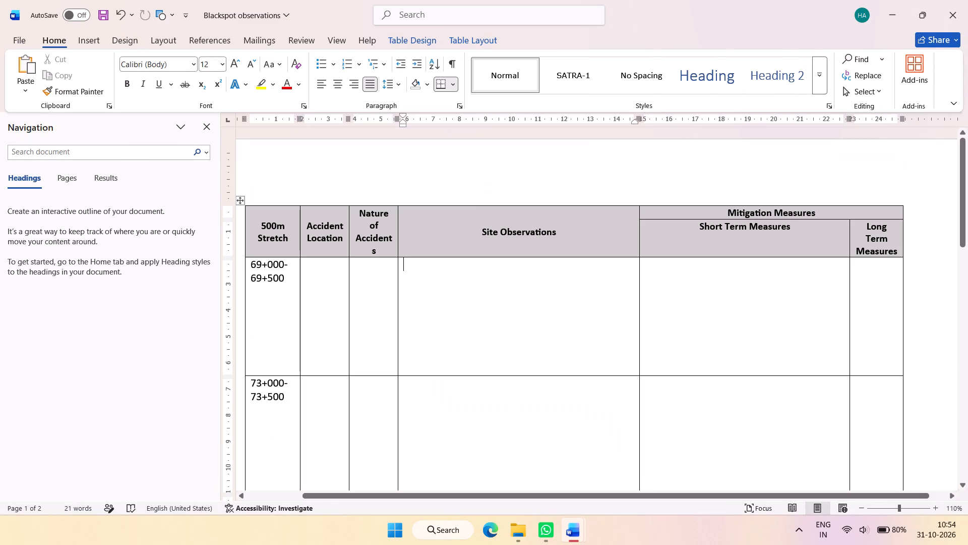
key("ctrl+v")
Move the pasted measure paragraph on 60km/hr and 40km/hr speed limit signs into the Short Term Measures cell for 69+000-69+500.
left_click_drag(516, 435, 424, 355)
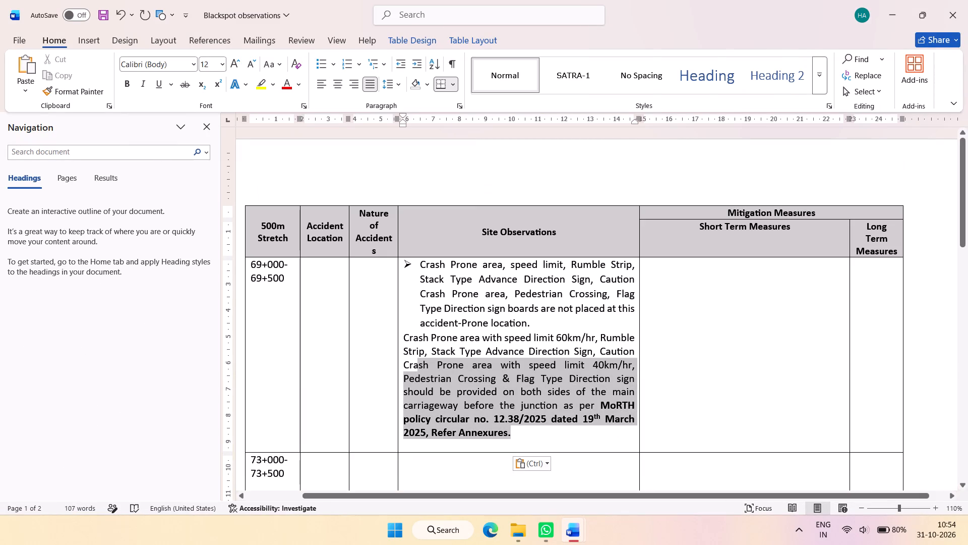
left_click_drag(424, 355, 414, 342)
key("ctrl+x")
left_click(671, 298)
key("ctrl+v")
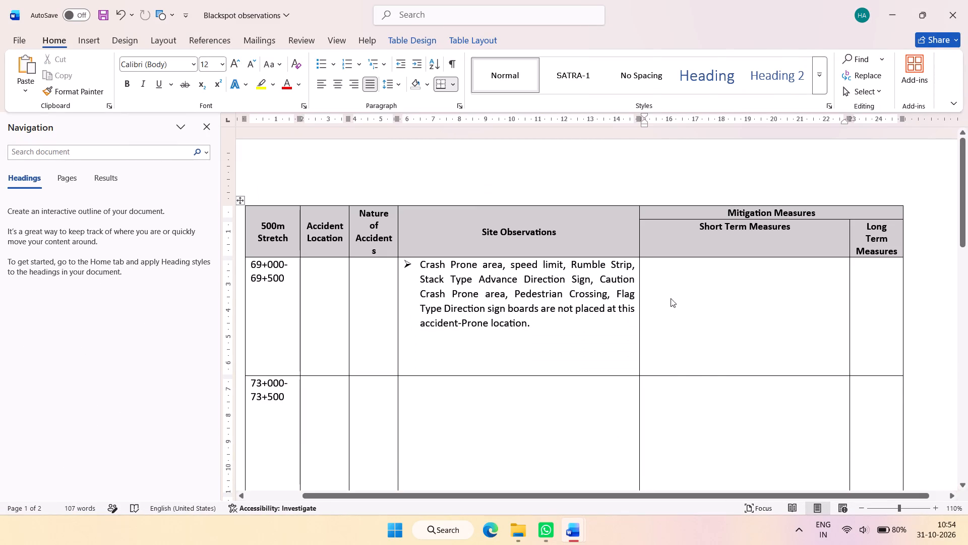
Copy the observation that Thermoplastic Bar Markings are not effective and paste it a few blank lines below the 69+000-69+500 sign-board observation.
key("alt+Tab")
left_click_drag(489, 216, 428, 201)
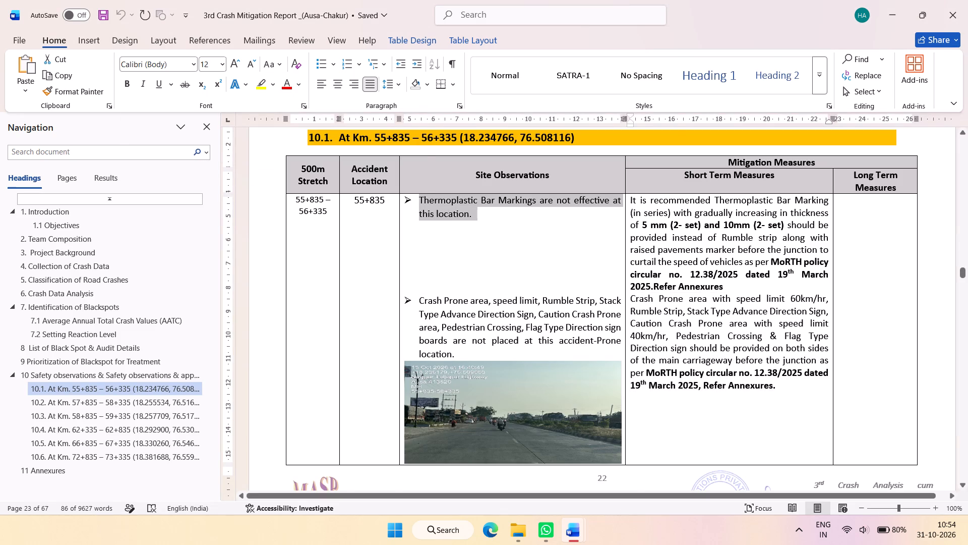
left_click_drag(428, 201, 427, 201)
key("ctrl+c")
key("alt+Tab")
left_click(572, 340)
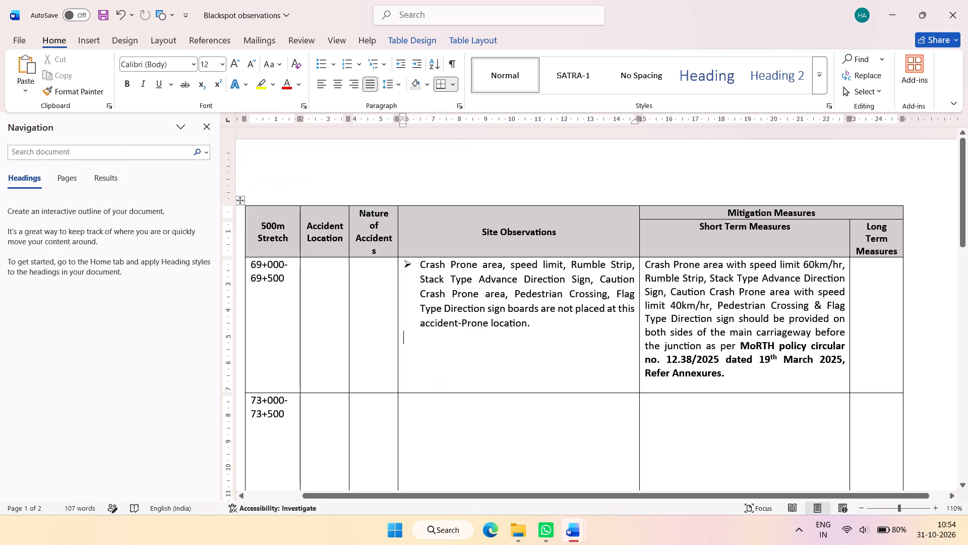
key("Return")
key("Return")
key("Return")
key("Return")
key("Return")
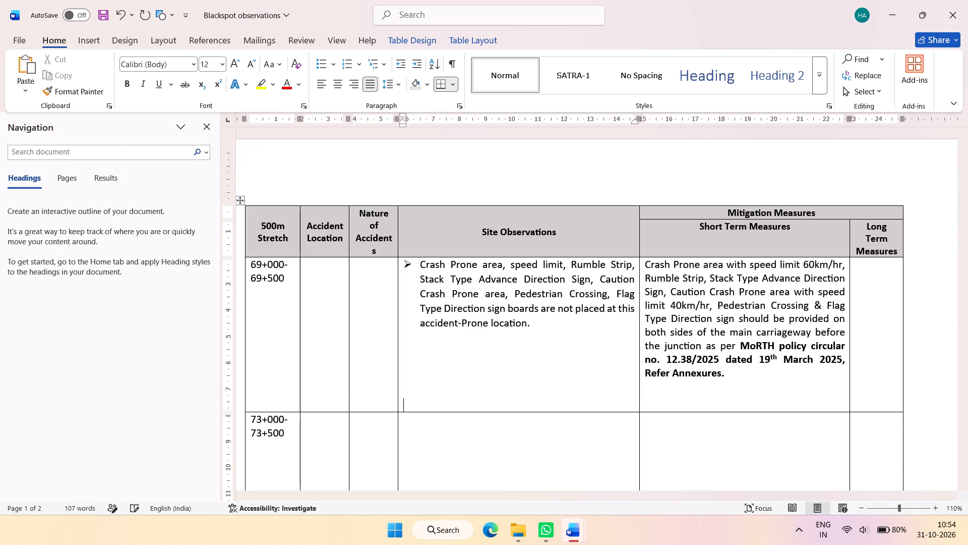
key("ctrl+v")
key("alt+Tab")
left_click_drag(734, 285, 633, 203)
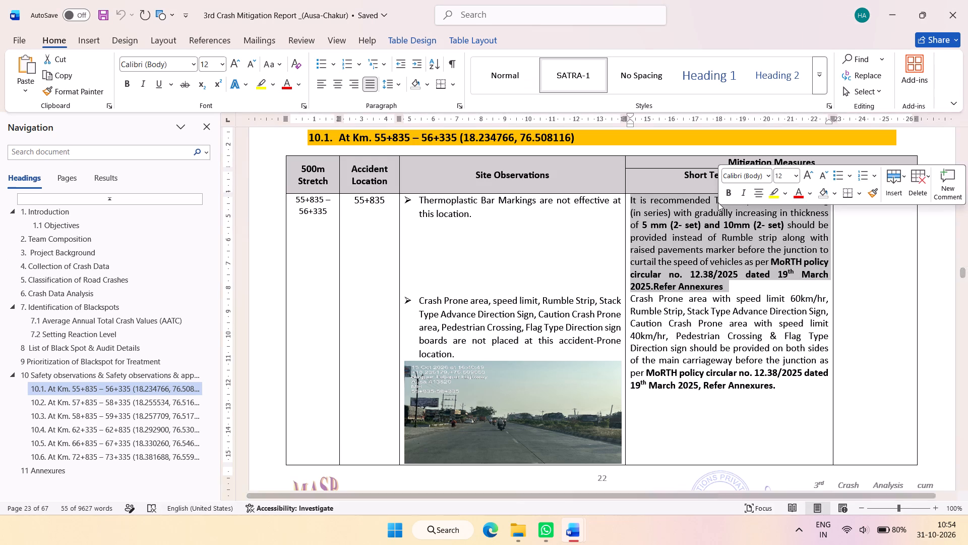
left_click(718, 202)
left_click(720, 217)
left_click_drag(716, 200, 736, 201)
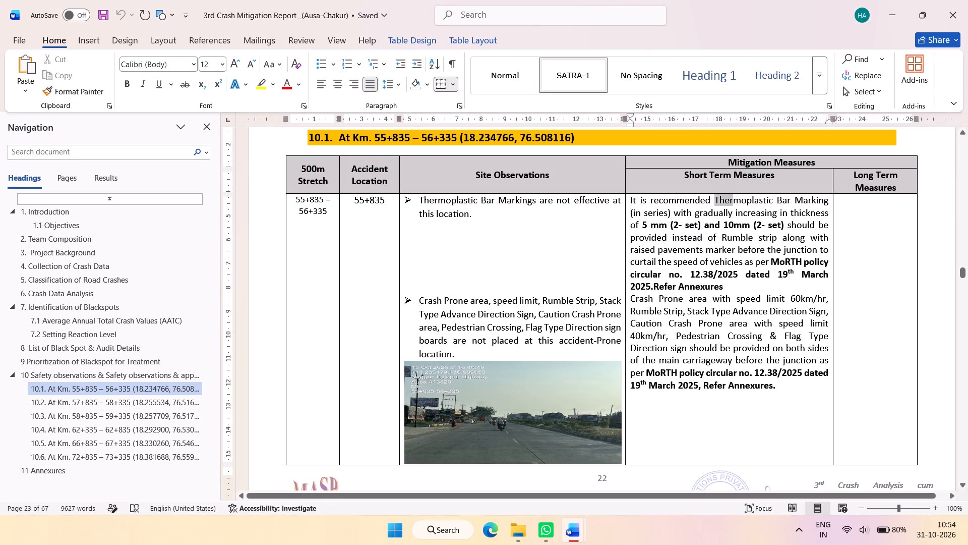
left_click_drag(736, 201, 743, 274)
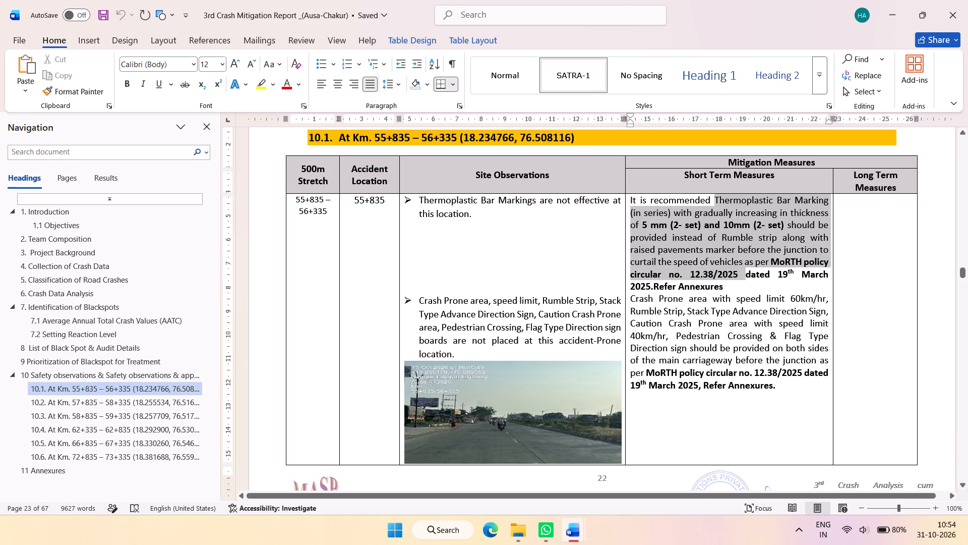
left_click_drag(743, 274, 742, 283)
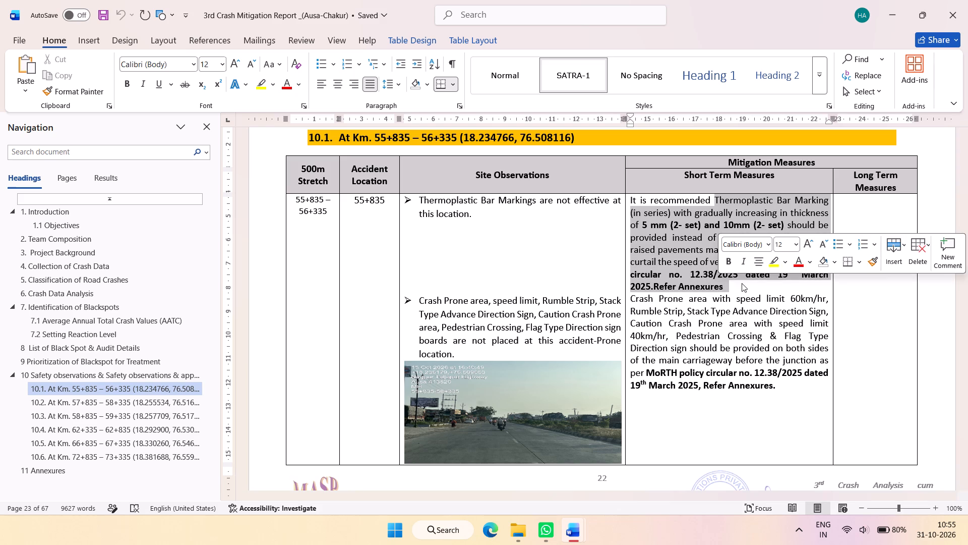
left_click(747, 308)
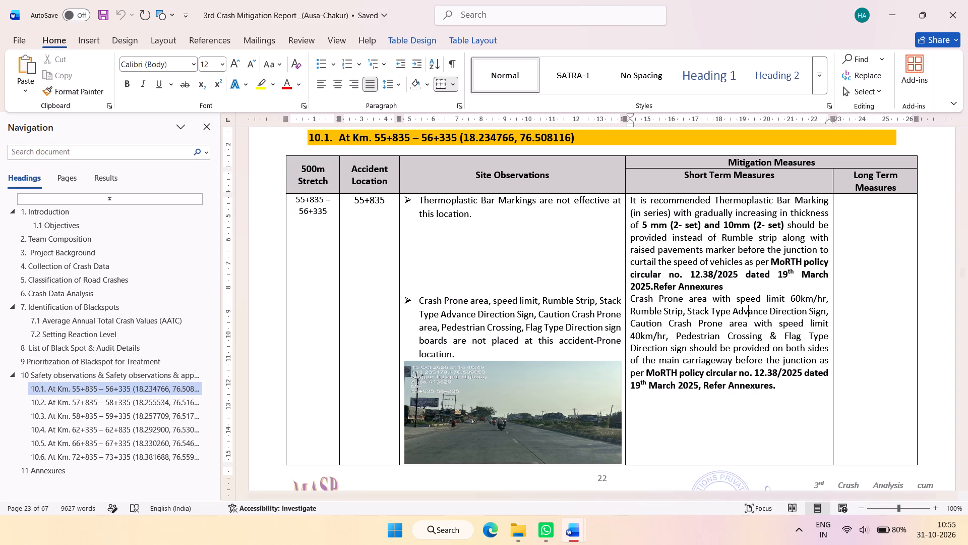
Switch to the Kondhali To Talegoan report and copy the TBM short-term measure in 10.1.1, from "TBM (2 set of 5mm" through "as per".
left_click(569, 532)
left_click(466, 482)
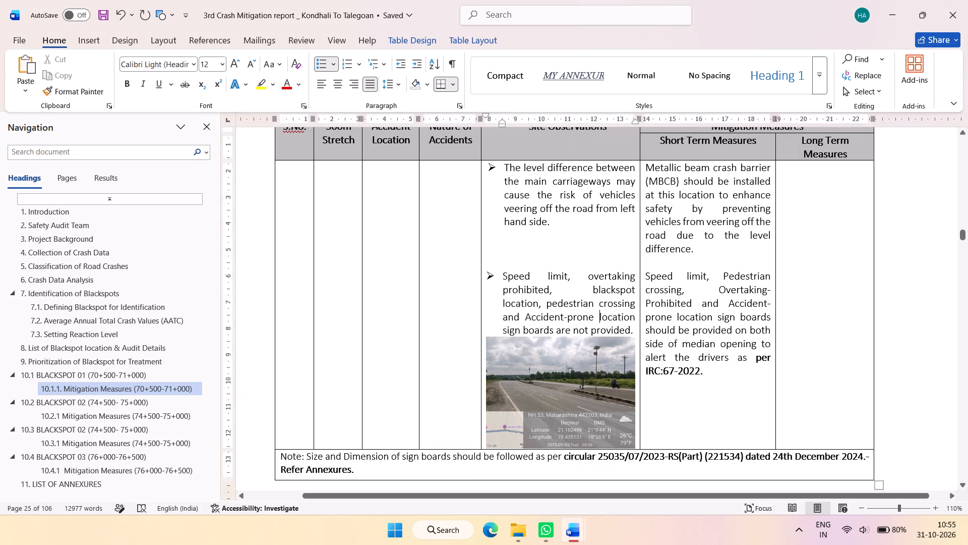
scroll(678, 307, "up", 7)
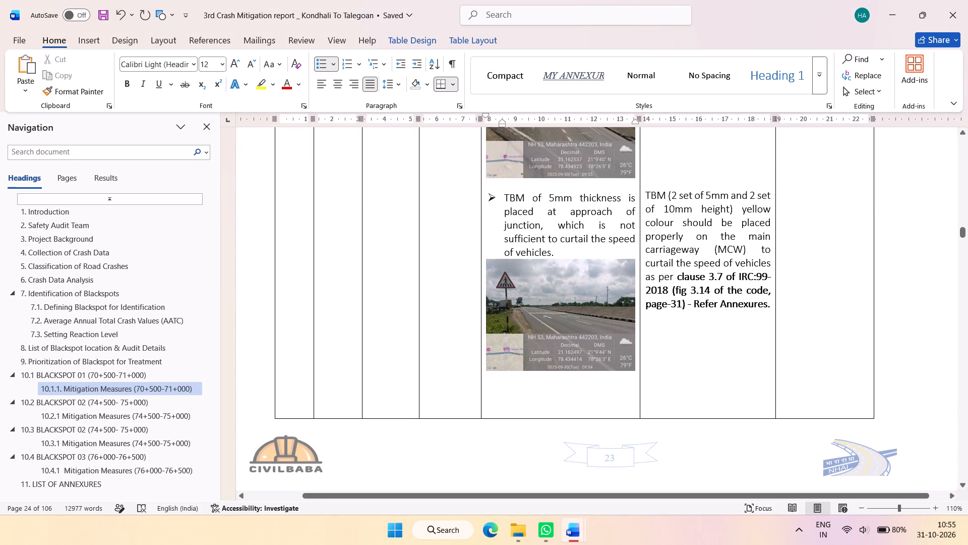
left_click_drag(647, 191, 676, 199)
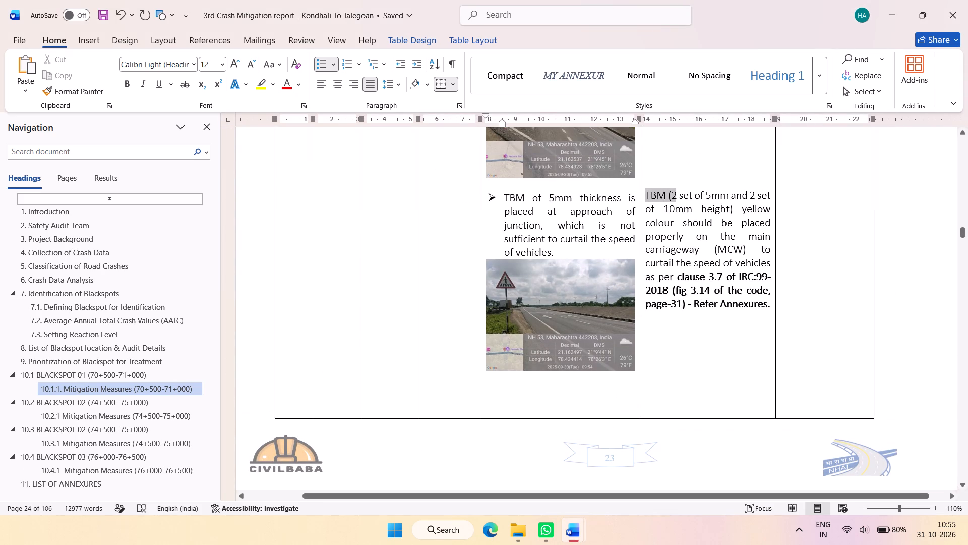
left_click_drag(676, 199, 681, 267)
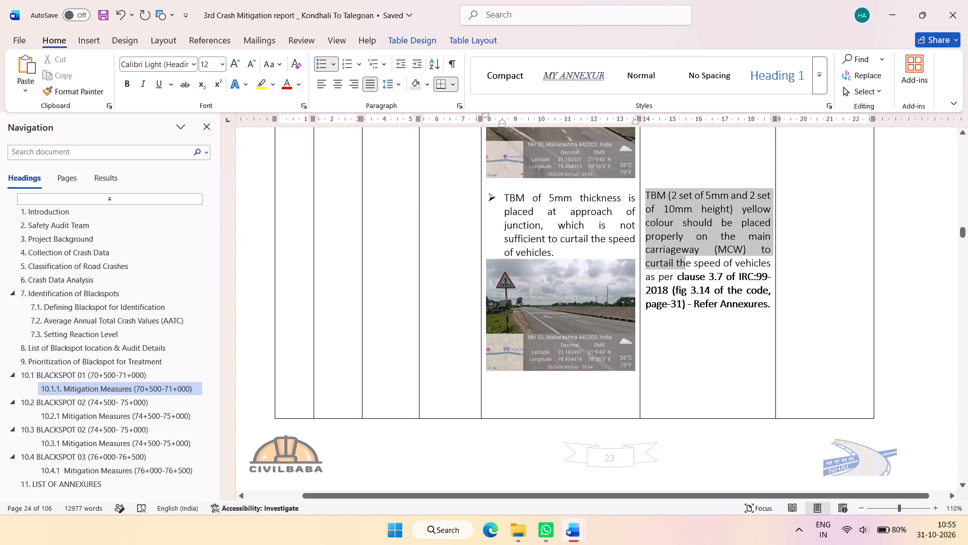
left_click_drag(681, 267, 675, 271)
key("ctrl+c")
key("alt+Tab")
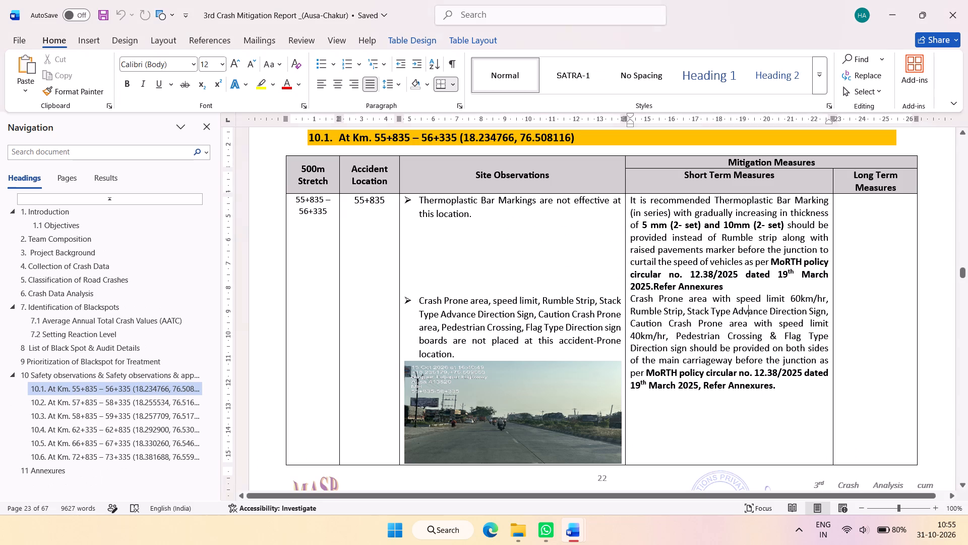
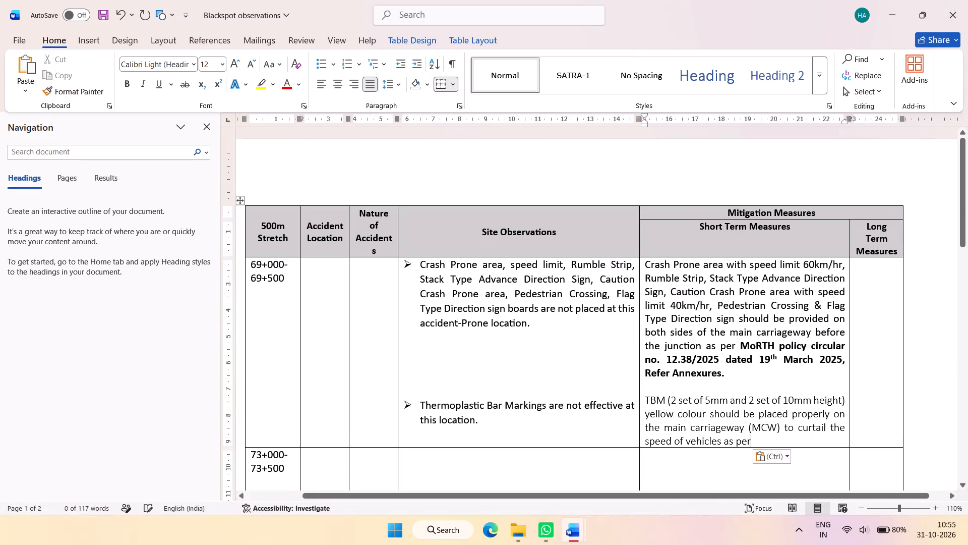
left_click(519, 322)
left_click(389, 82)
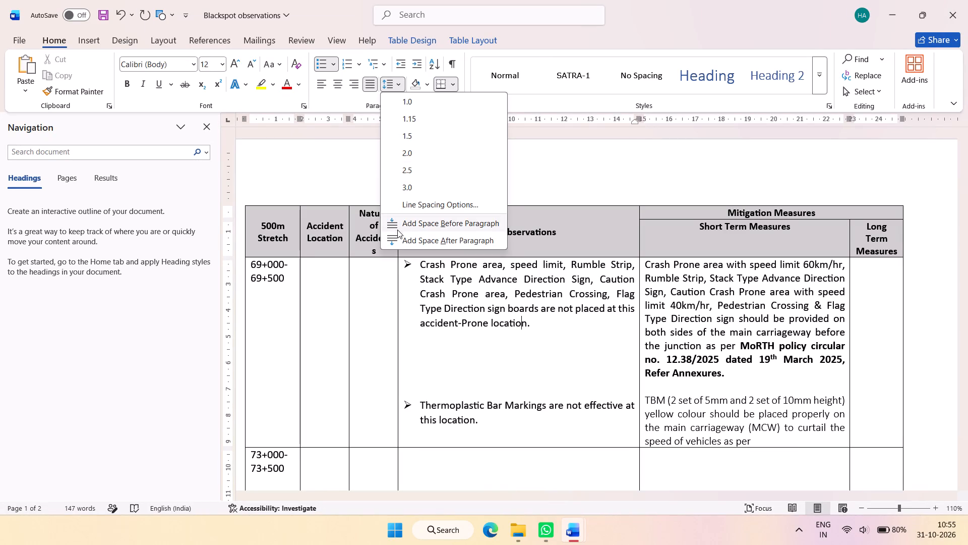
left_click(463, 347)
Format the Site Observations and Short Term Measures cells for 69+000-69+500 in Calibri (Body) with 1.0 line spacing.
left_click(522, 405)
left_click_drag(522, 361, 676, 358)
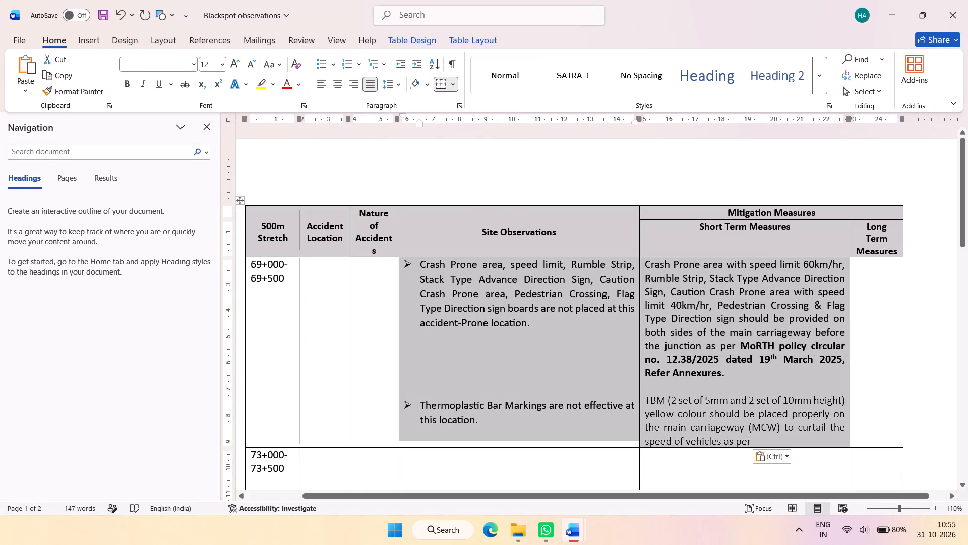
left_click(195, 64)
left_click(198, 121)
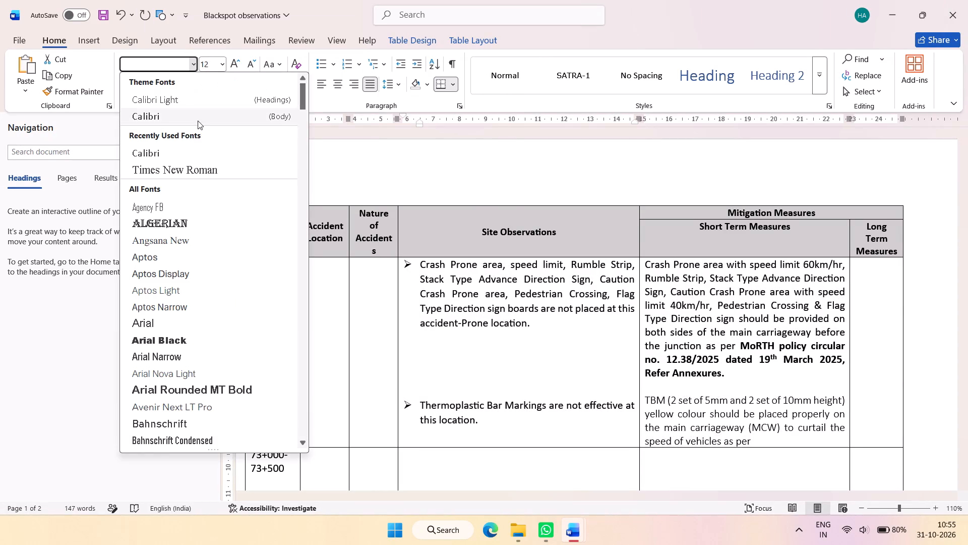
left_click(394, 84)
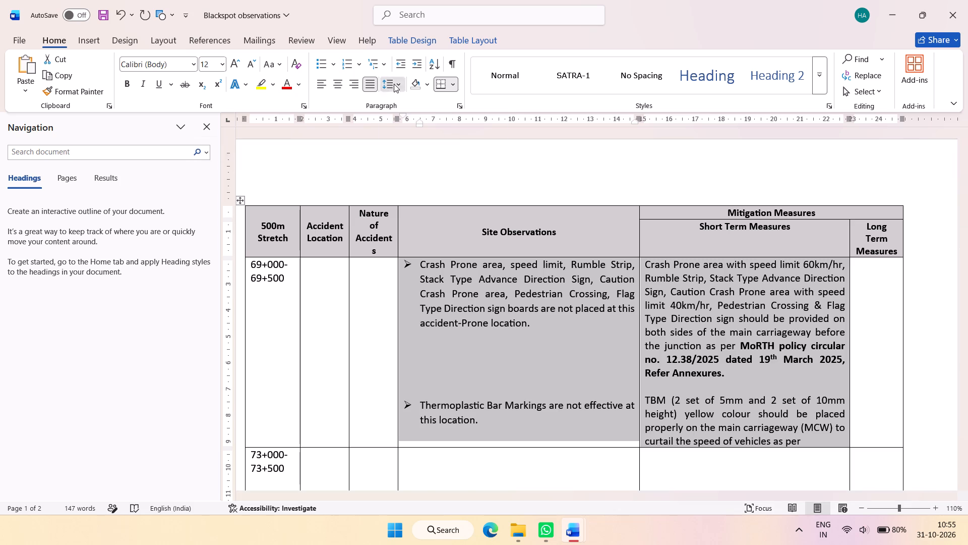
left_click(408, 104)
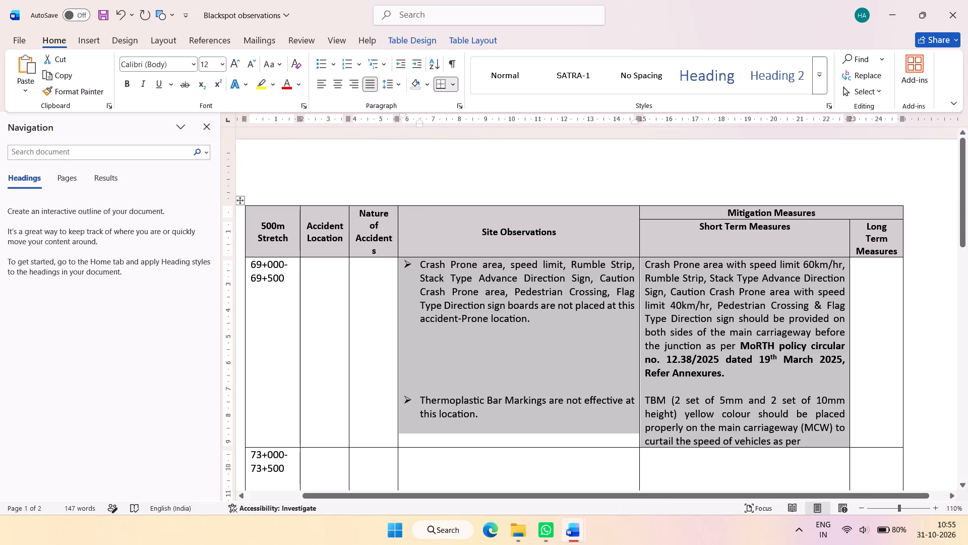
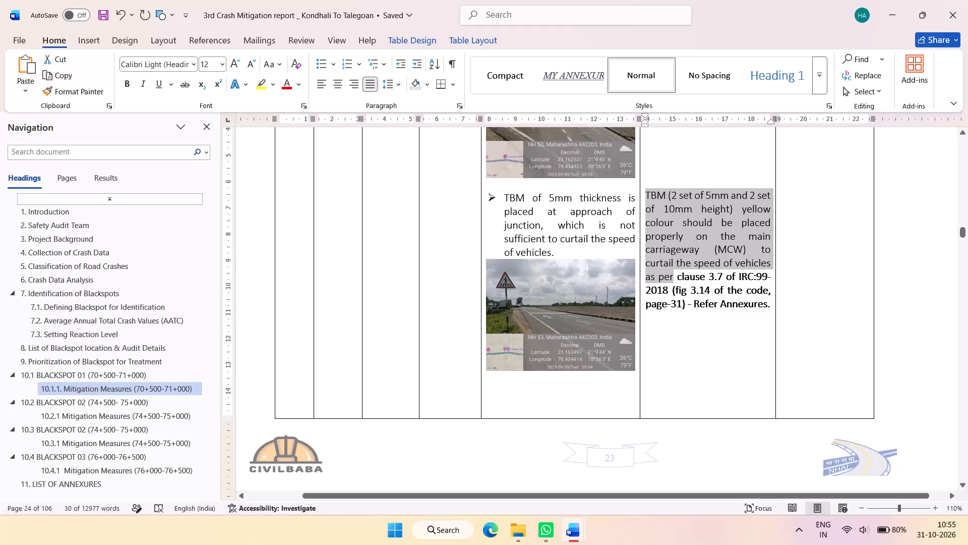
In the Blackspot observations document, copy the bold MoRTH policy circular no. 12.38/2025 reference with "Refer Annexures" for the end of the 69+000-69+500 TBM measure.
key("alt+Tab")
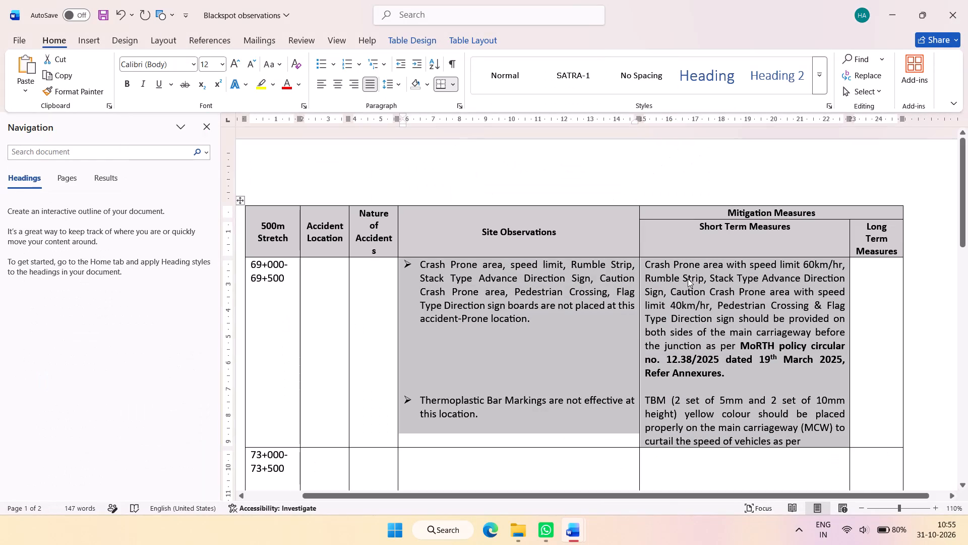
left_click(748, 368)
left_click_drag(740, 379, 745, 346)
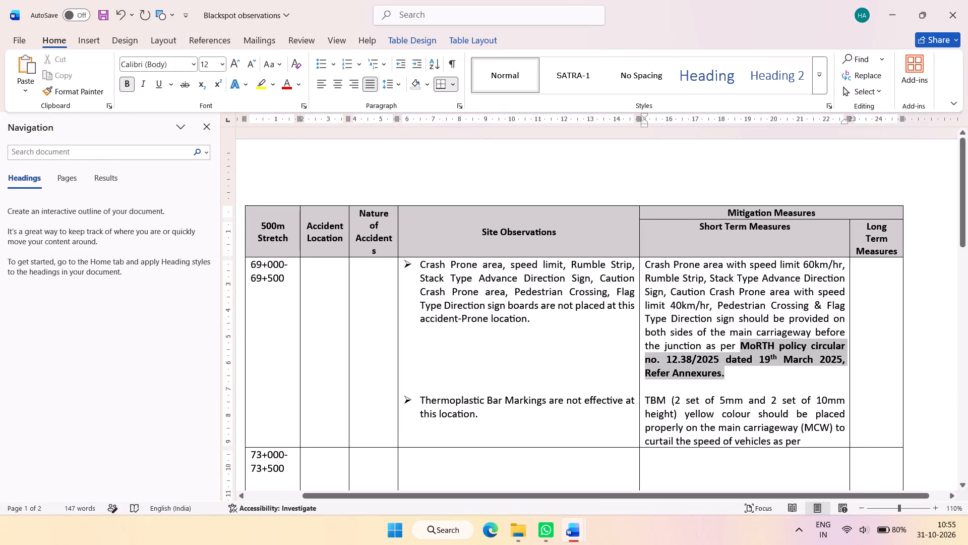
left_click_drag(745, 346, 744, 346)
key("ctrl+c")
key("ctrl+c")
key("ctrl+c")
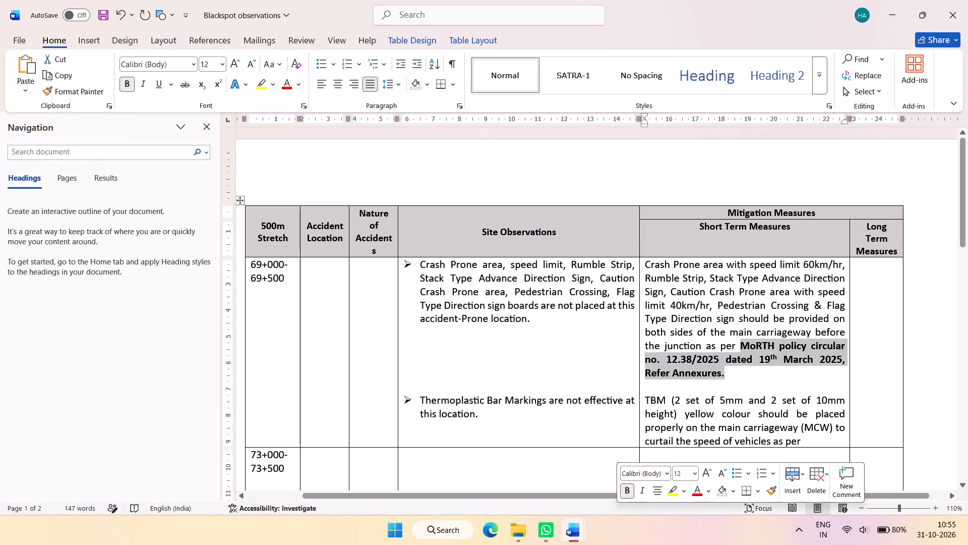
scroll(768, 358, "down", 1)
double_click(812, 377)
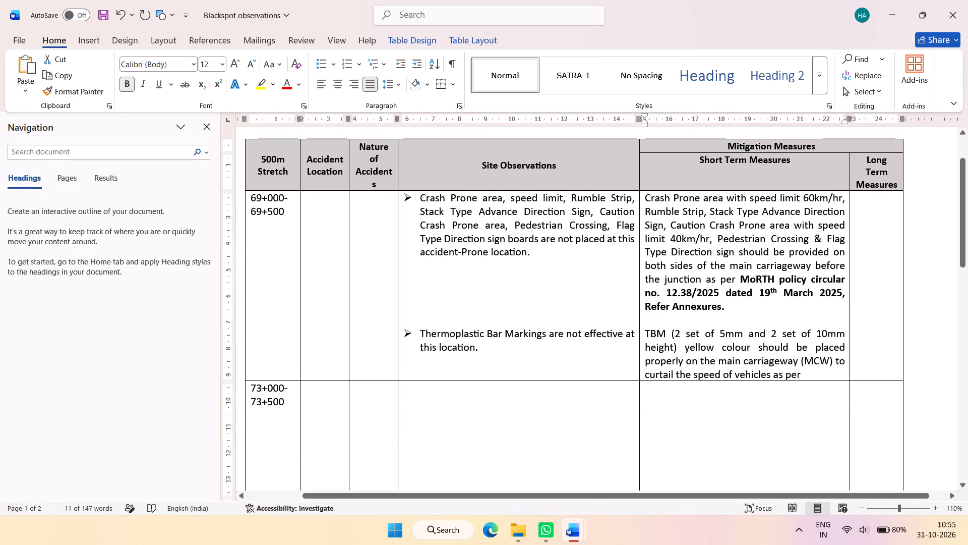
Paste the copied MoRTH policy circular reference after "as per" in the 69+000-69+500 TBM measure and correct the spacing to "per MoRTH".
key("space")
key("ctrl+v")
right_click(835, 376)
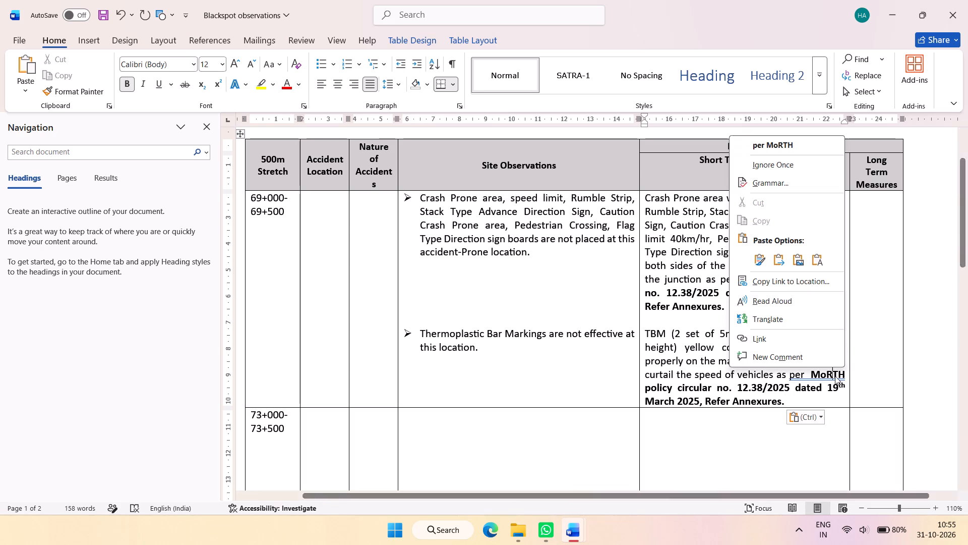
left_click(794, 137)
left_click(523, 363)
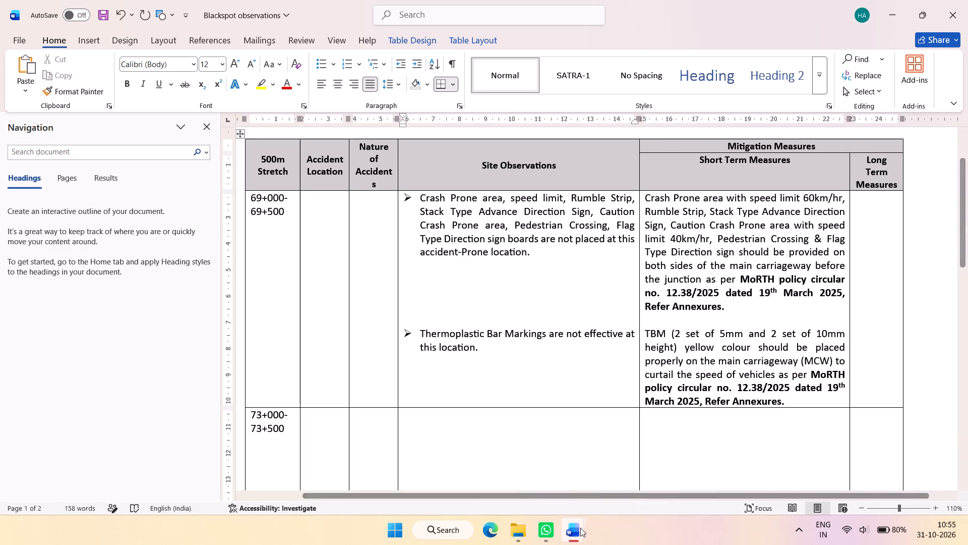
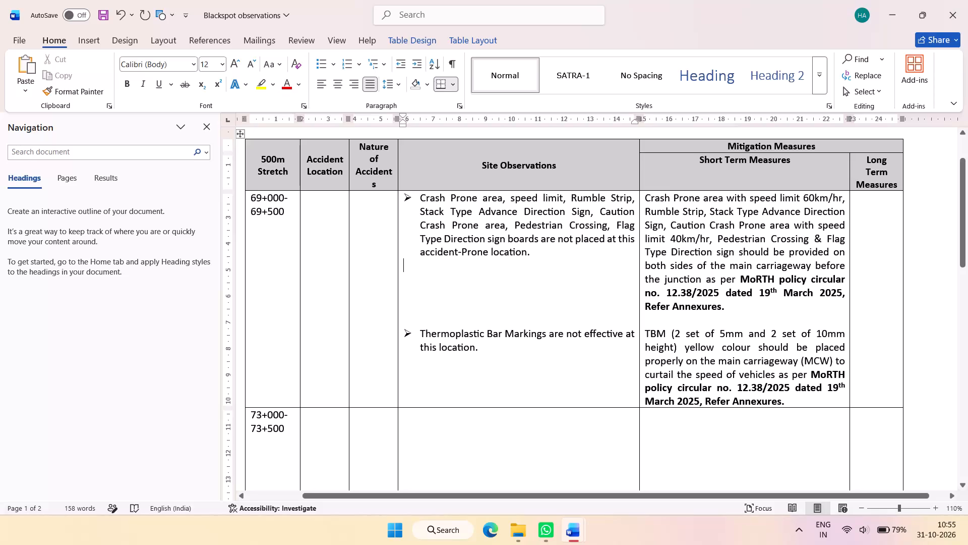
Paste the copied blank spacing below the sign-board observation in the 69+000-69+500 Site Observations cell.
key("ctrl+v")
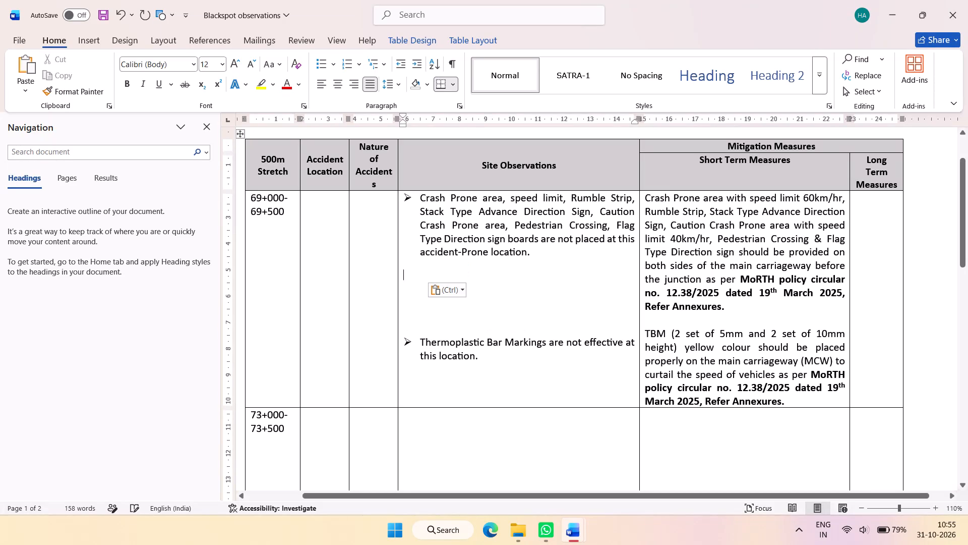
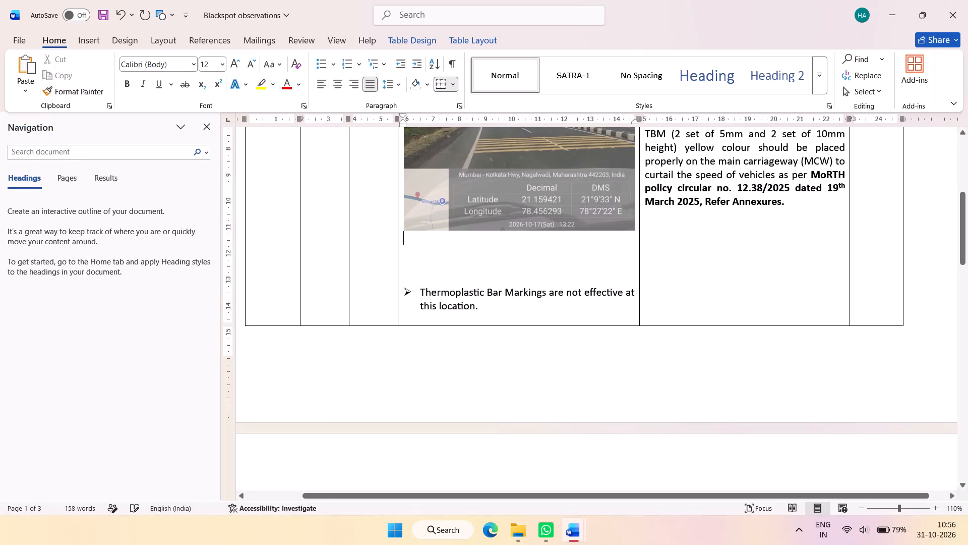
Remove the blank lines between the site photo and the Thermoplastic Bar Markings observation for 69+000-69+500.
key("Delete")
key("Delete")
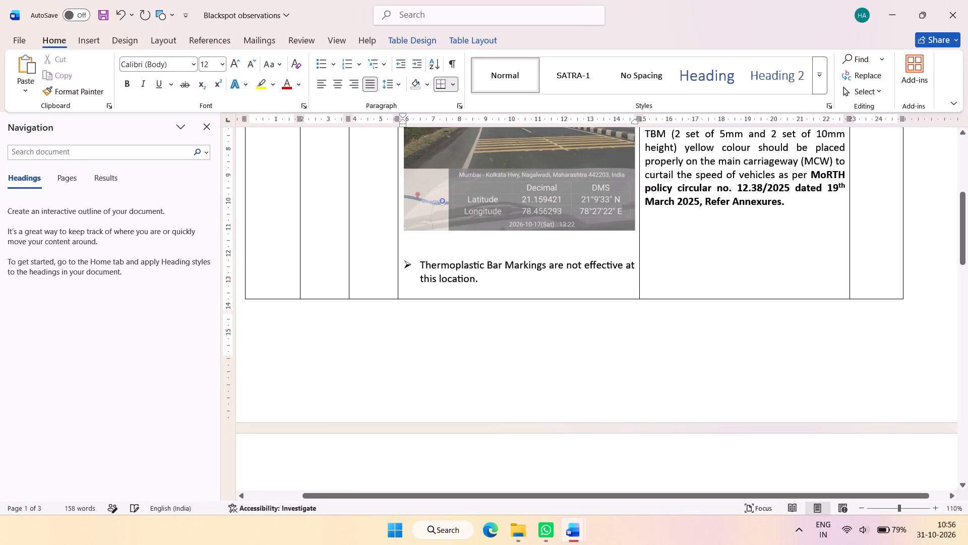
key("Delete")
key("Delete")
Insert blank lines above the TBM short-term measure to line it up with the Thermoplastic Bar Markings observation.
left_click(646, 136)
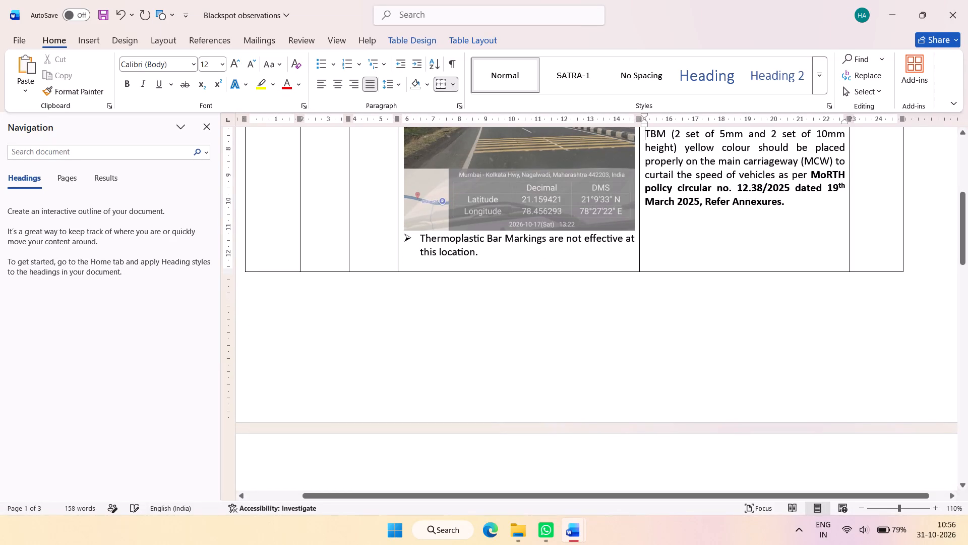
key("Return")
scroll(660, 274, "up", 1)
key("Return")
key("Return")
key("Return")
key("Return")
key("Return")
key("Return")
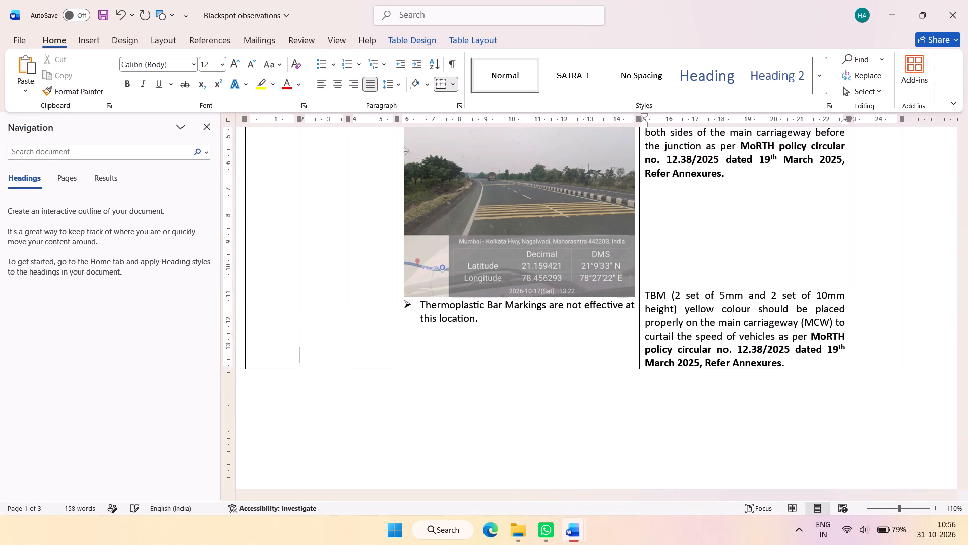
key("Return")
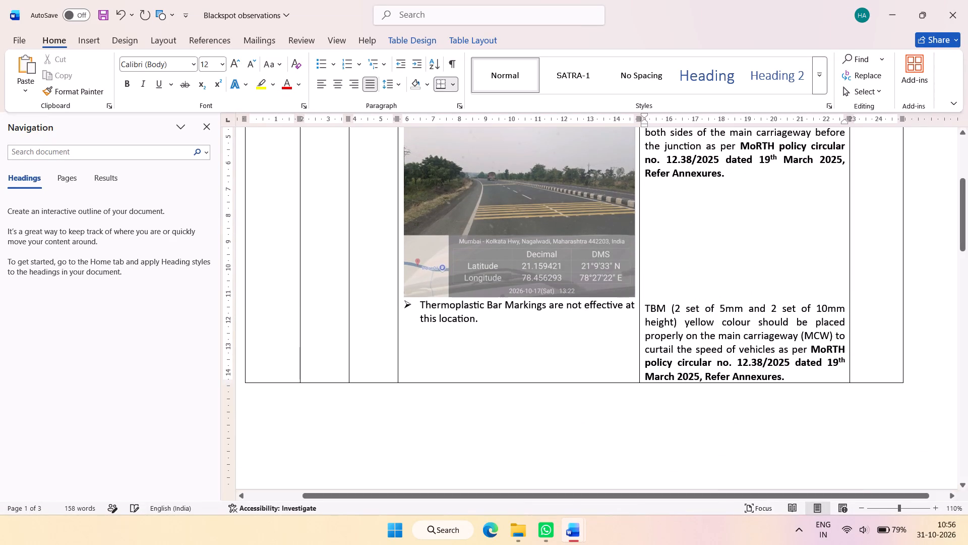
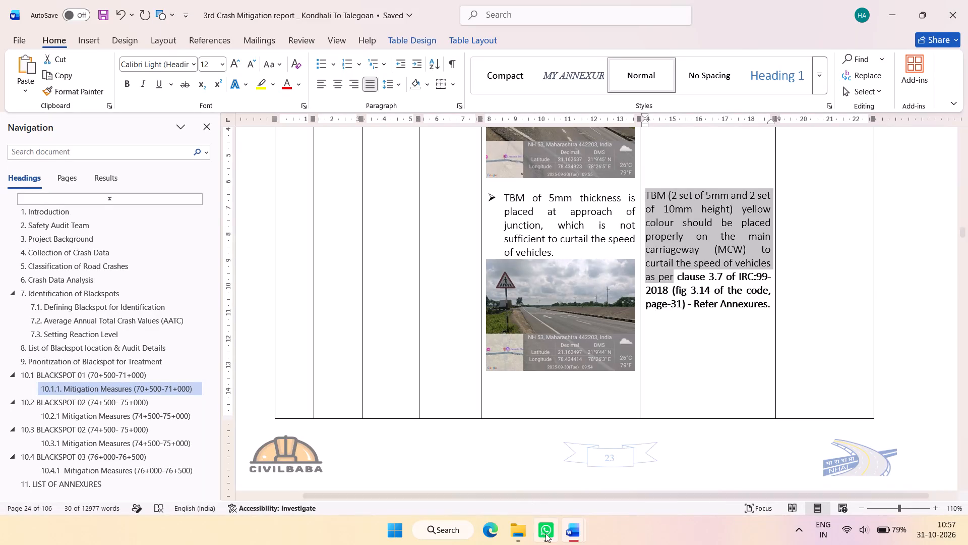
Switch from the Kondhali To Talegoan crash mitigation report to the Blackspot observations document.
left_click(578, 528)
left_click(578, 490)
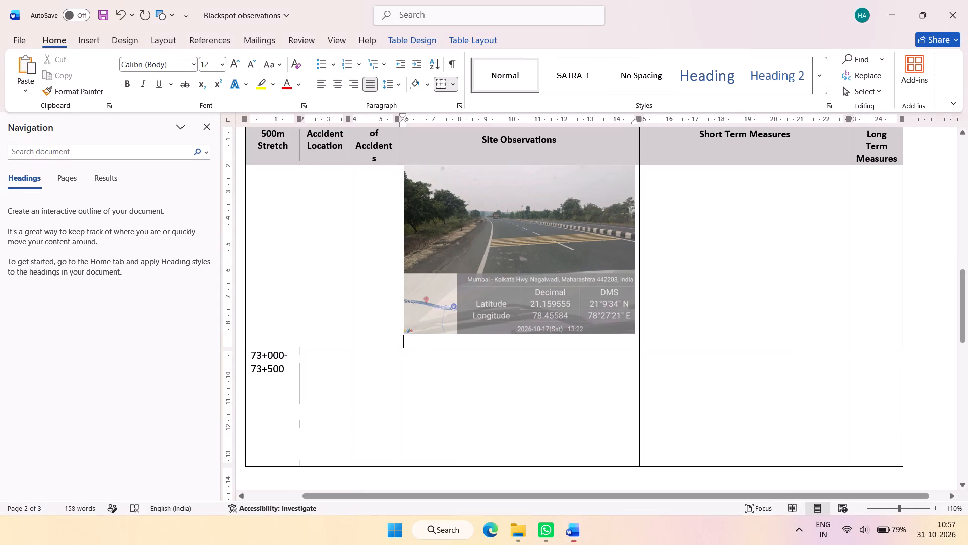
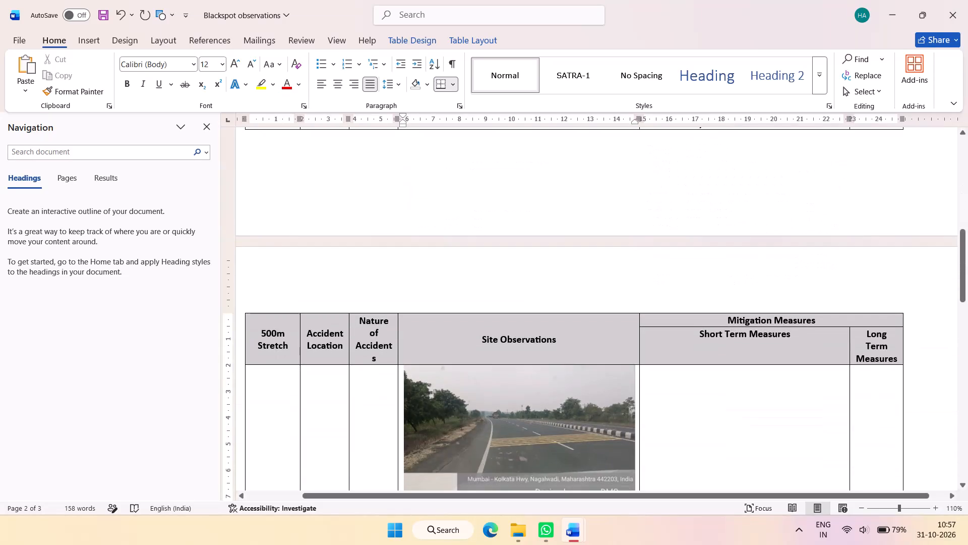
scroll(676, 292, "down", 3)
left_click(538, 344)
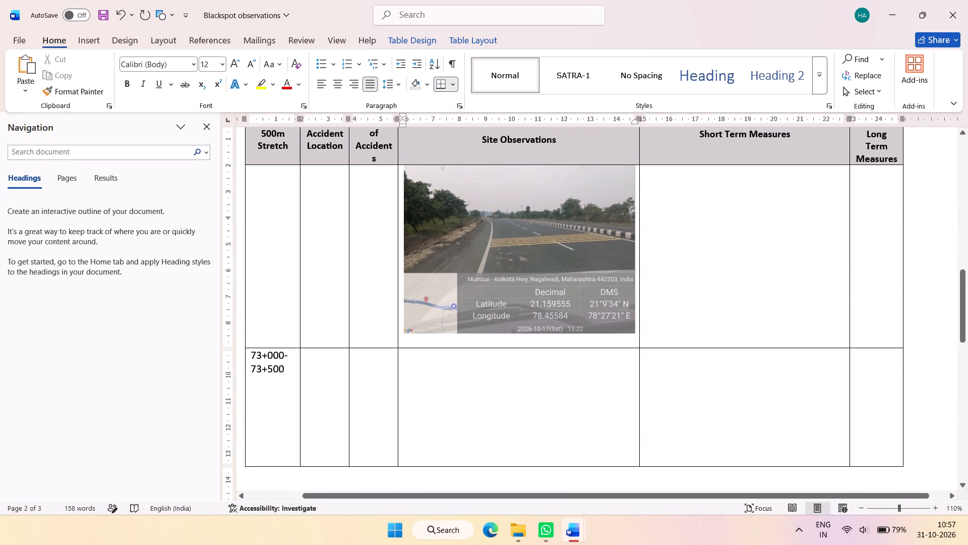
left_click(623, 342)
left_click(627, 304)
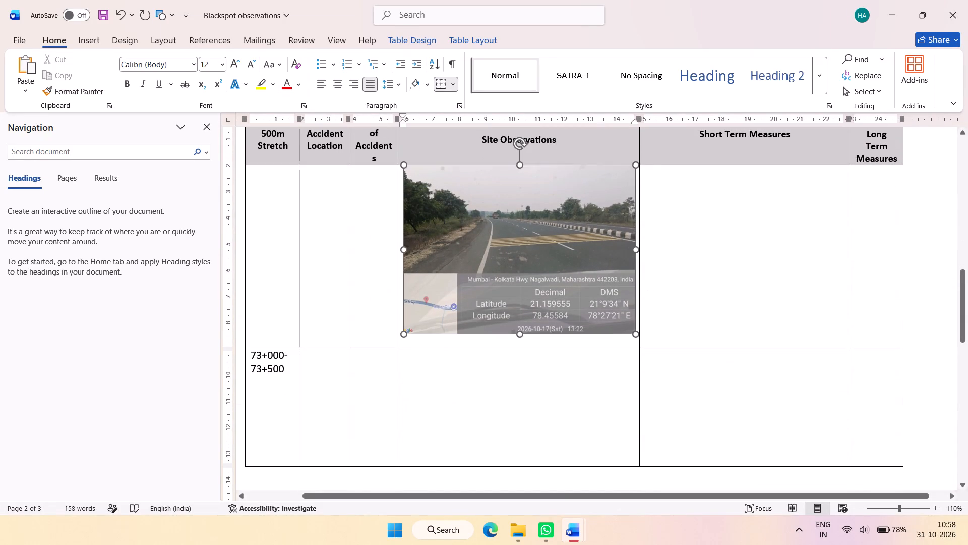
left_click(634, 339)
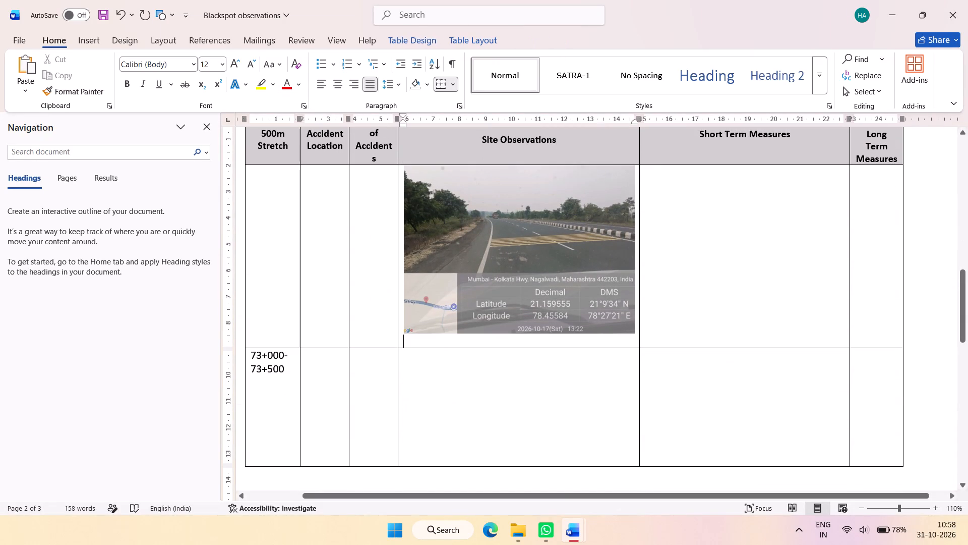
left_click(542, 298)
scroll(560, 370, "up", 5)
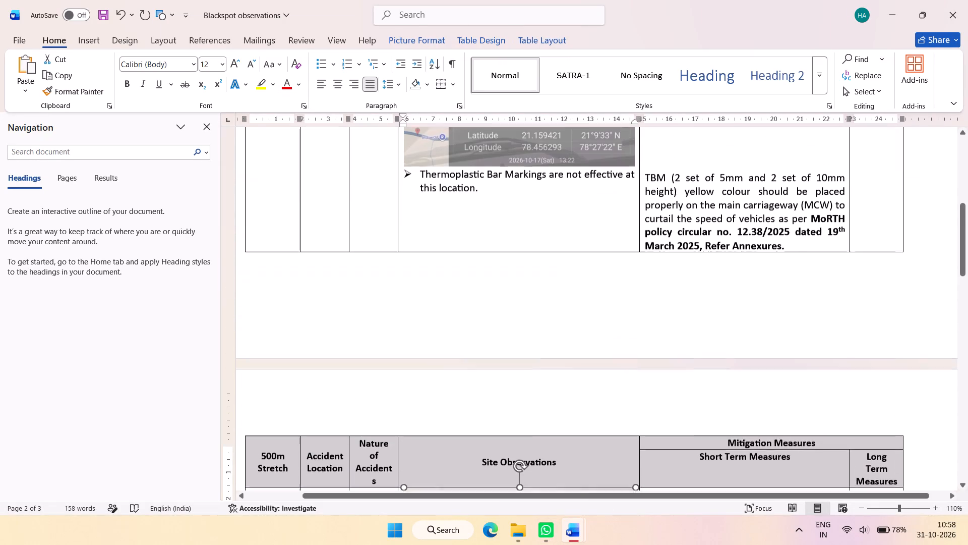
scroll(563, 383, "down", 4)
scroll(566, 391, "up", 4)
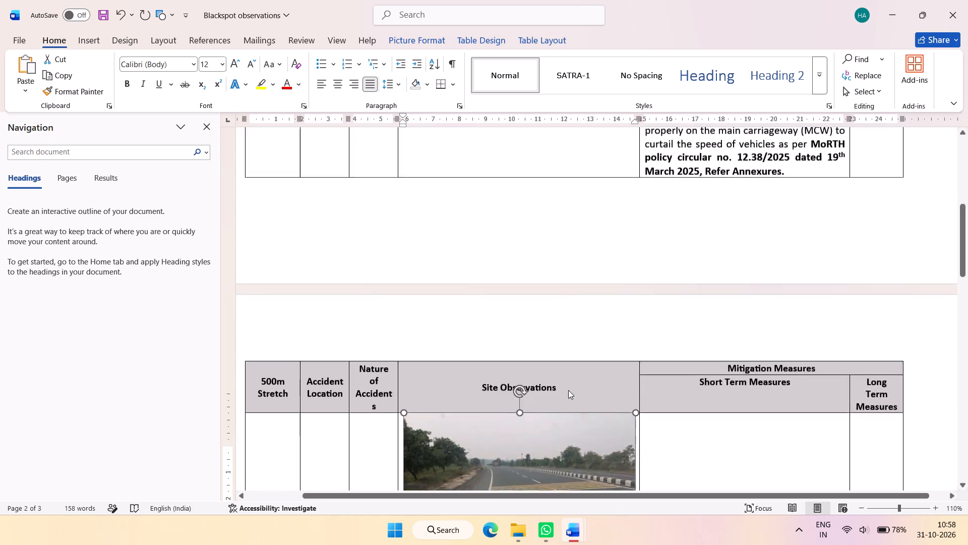
Add blank lines below the Thermoplastic Bar Markings observation and copy its arrow bullet format onto the last new line.
scroll(591, 288, "up", 1)
left_click(635, 321)
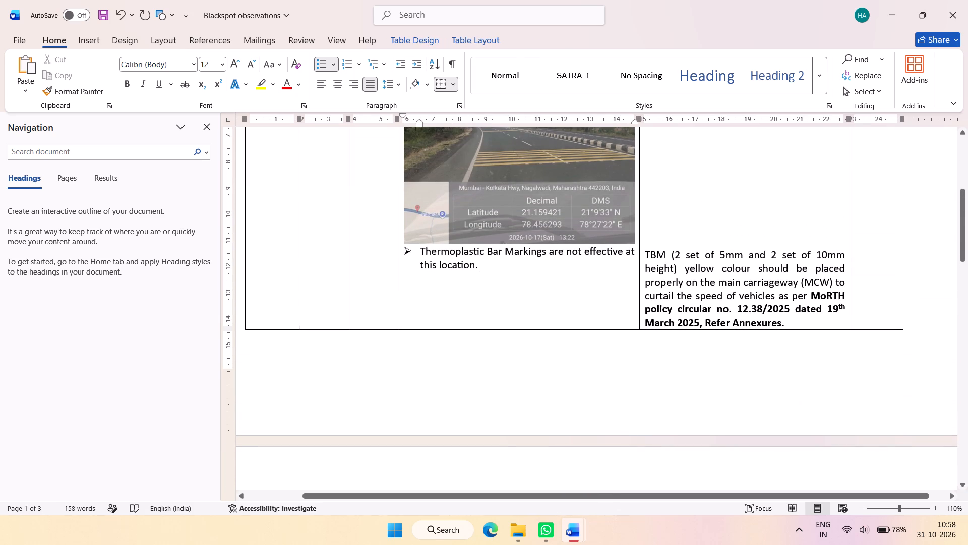
key("Return")
key("Return")
key("Return")
key("Return")
key("Return")
key("Return")
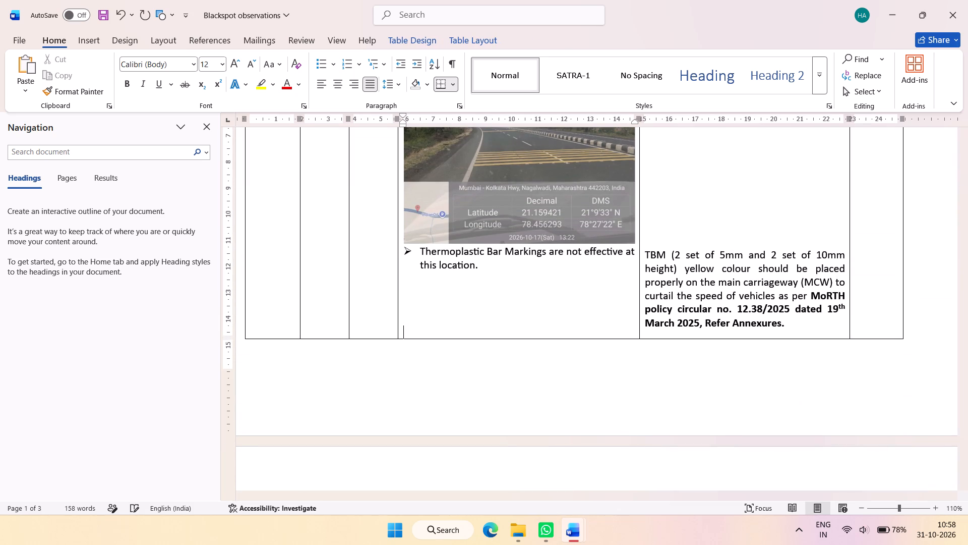
key("Return")
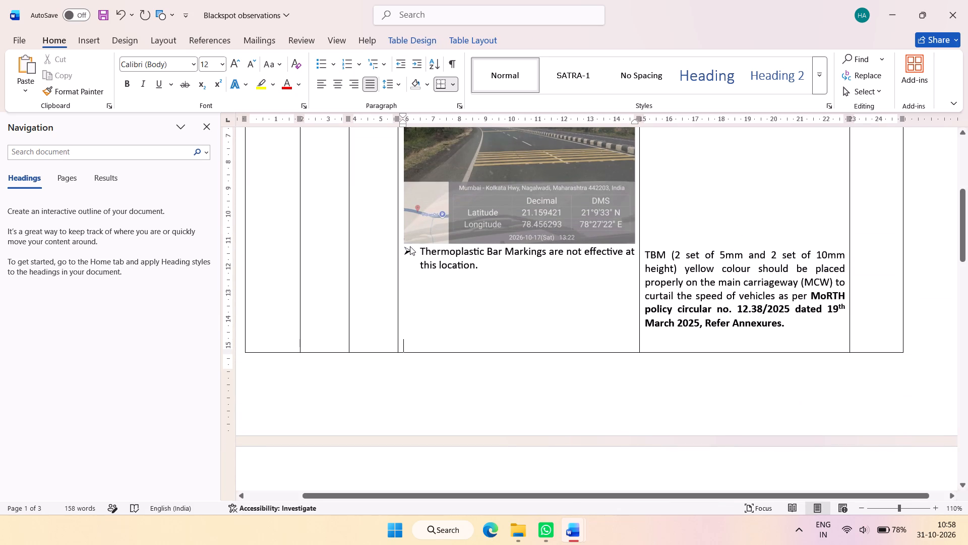
left_click(410, 246)
left_click(93, 86)
left_click(414, 345)
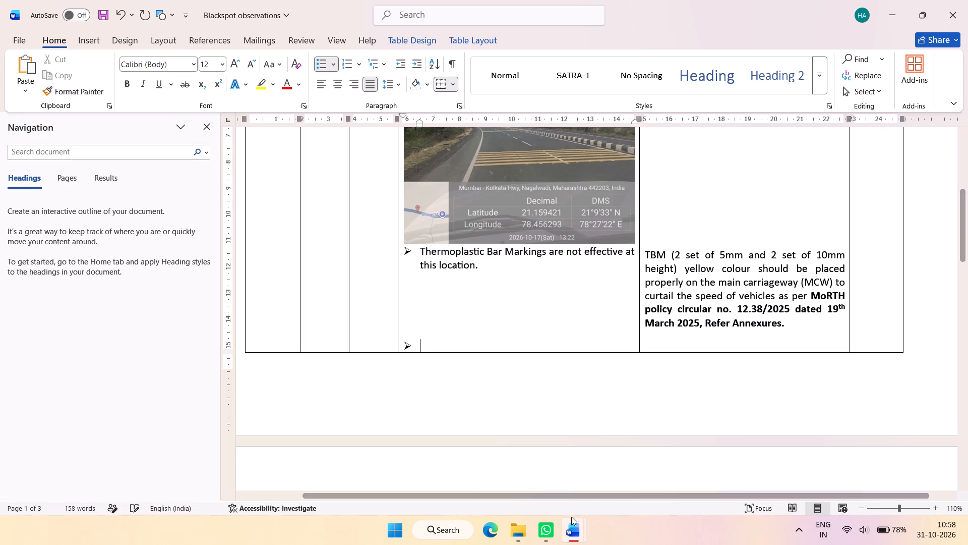
Copy the Zebra Crossing marking and clause 5.5.7 road stud measures from the Ausa-Chakur report into Short Term Measures, below the TBM measure.
left_click(574, 523)
left_click(720, 465)
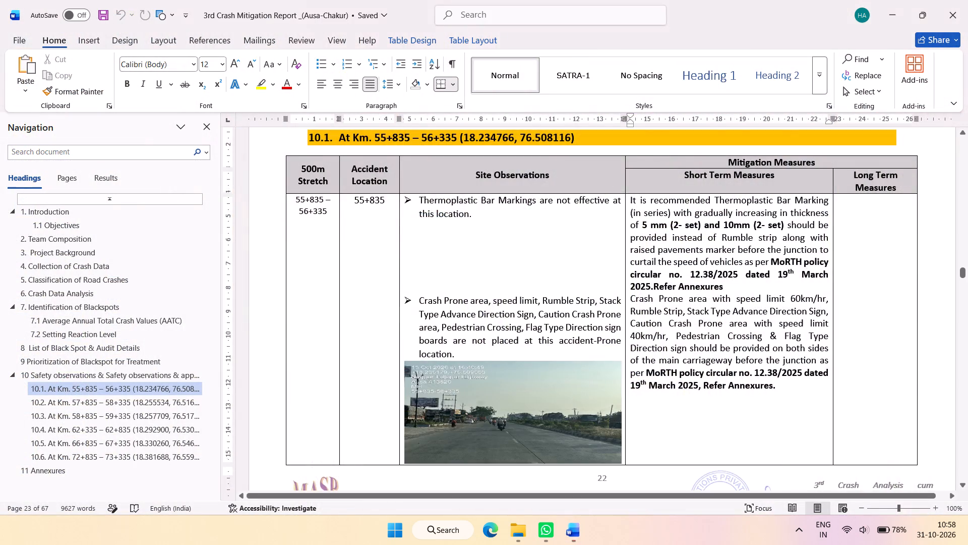
scroll(711, 358, "down", 6)
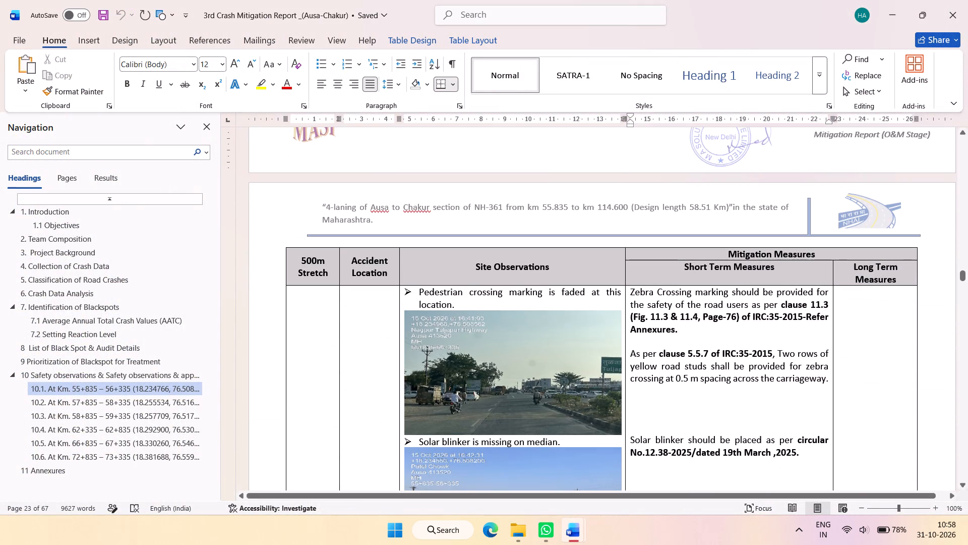
left_click_drag(828, 379, 634, 293)
key("ctrl+c")
key("ctrl+c")
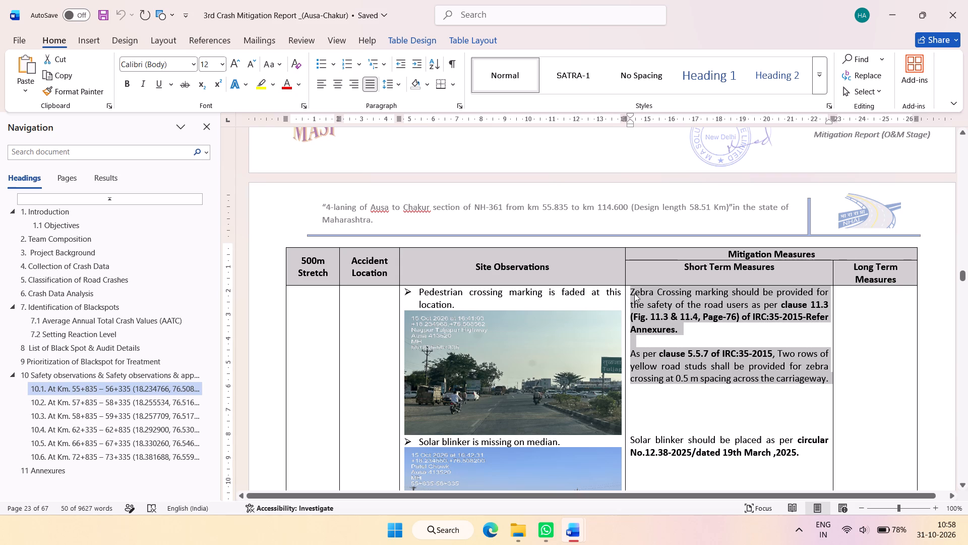
key("alt+Tab")
left_click(755, 339)
left_click(824, 321)
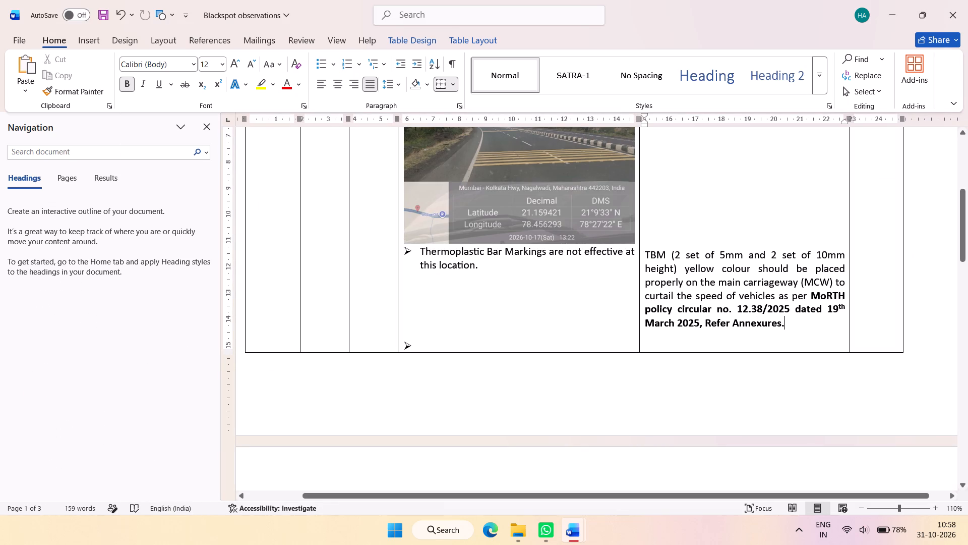
key("Return")
key("Return")
key("ctrl+v")
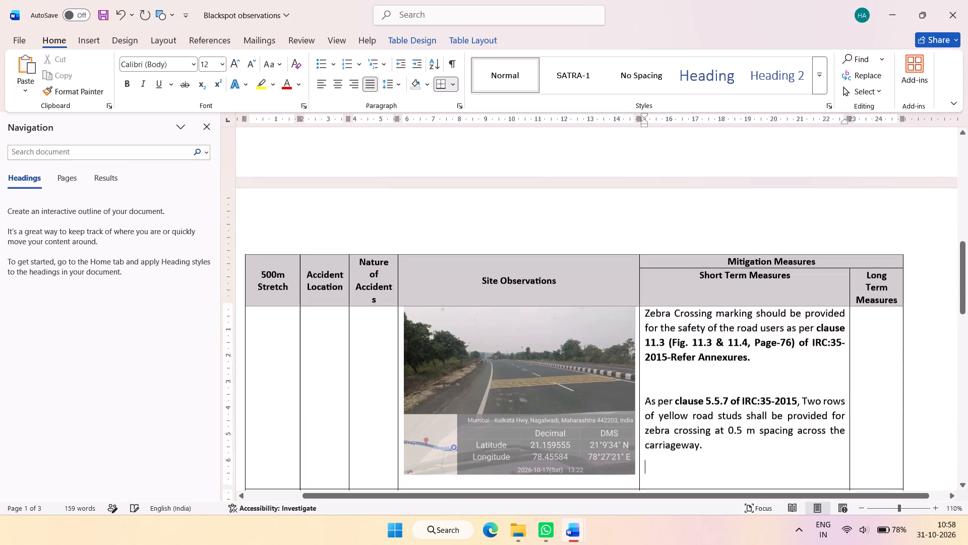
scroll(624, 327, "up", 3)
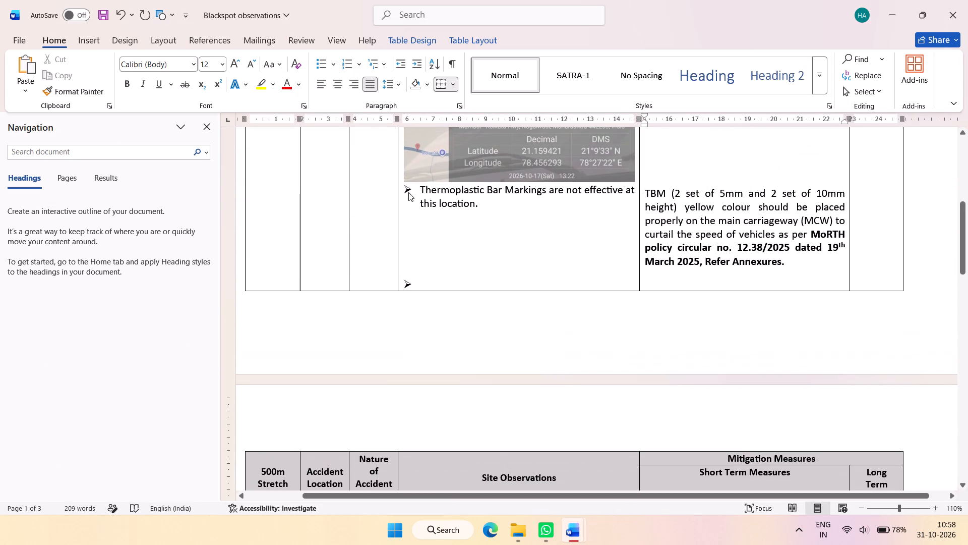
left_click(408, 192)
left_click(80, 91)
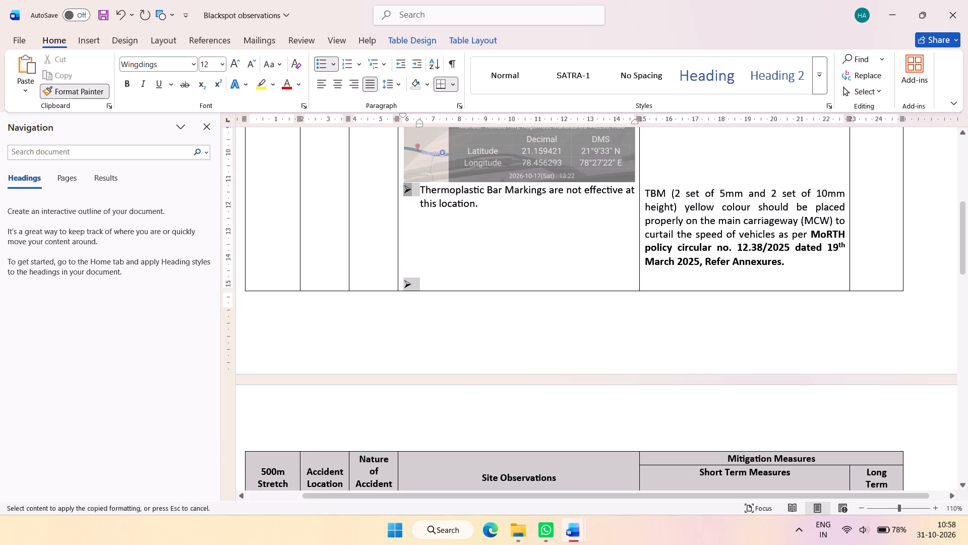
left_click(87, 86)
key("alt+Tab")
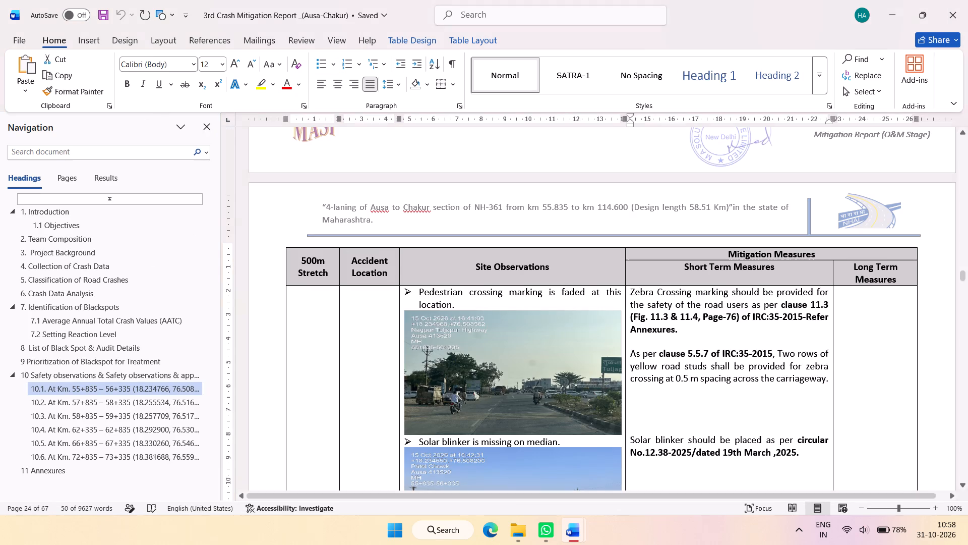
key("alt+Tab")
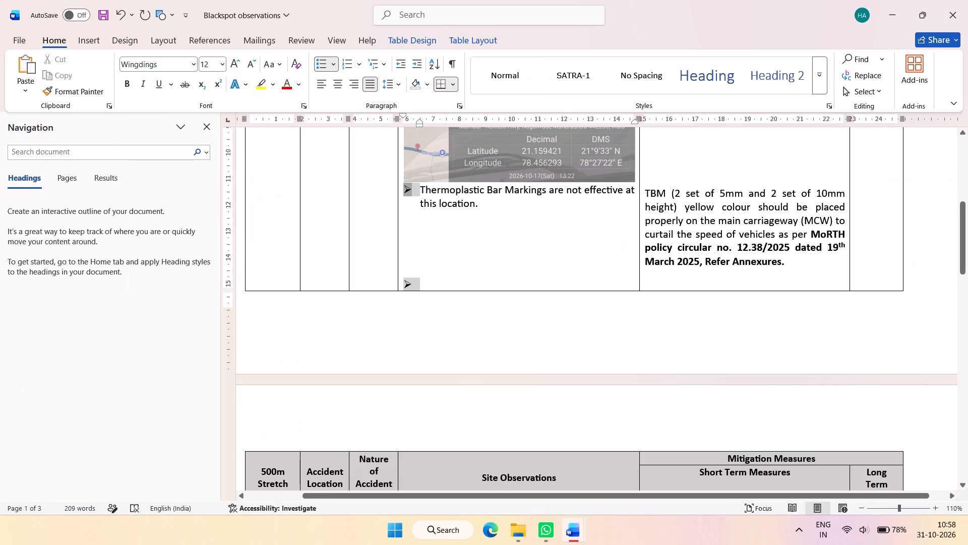
Enter the observation "Zebra crossing marking is not provided at this lcoation." at the empty arrow bullet under Site Observations.
left_click(441, 282)
type("Zebra crossing marking is not provided at this lcoation")
key("period")
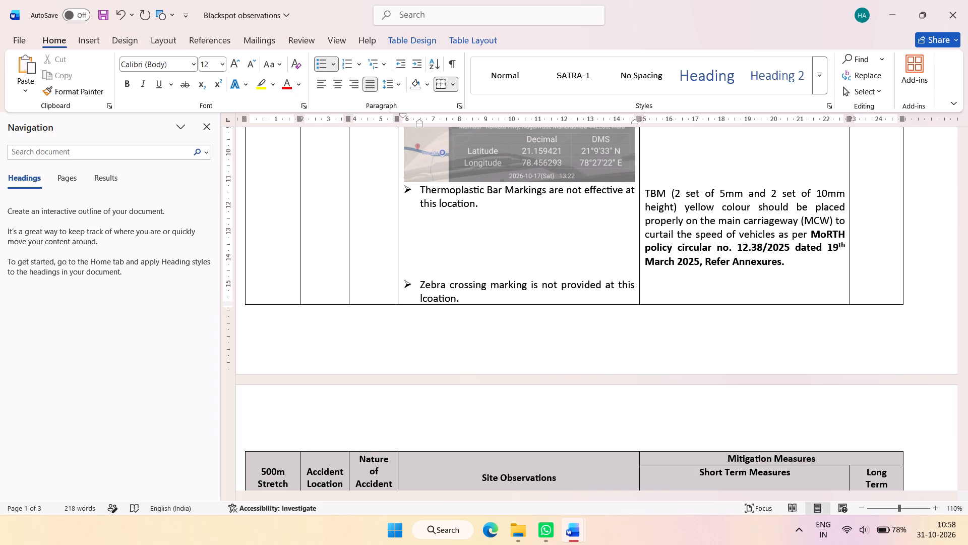
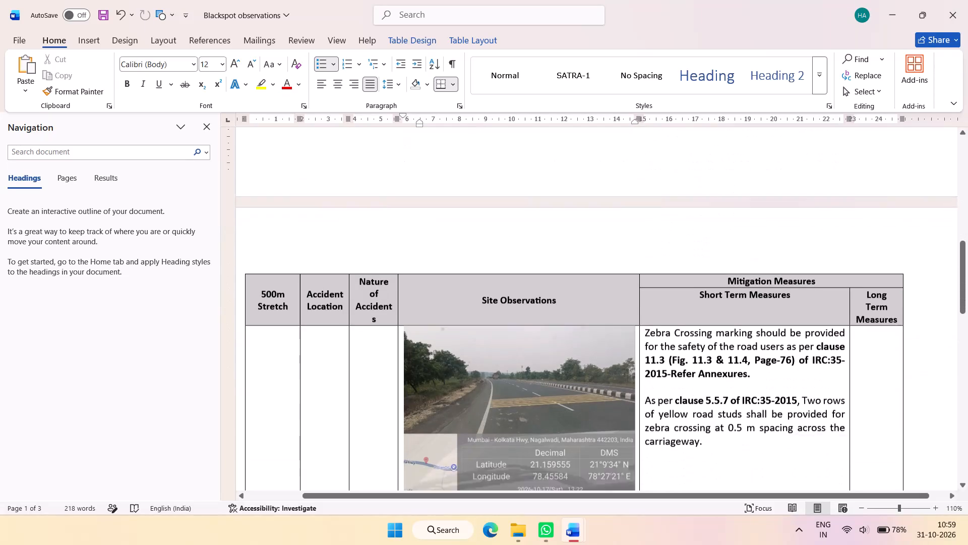
Switch from the Blackspot observations document to the site photo open in WhatsApp.
scroll(559, 239, "down", 2)
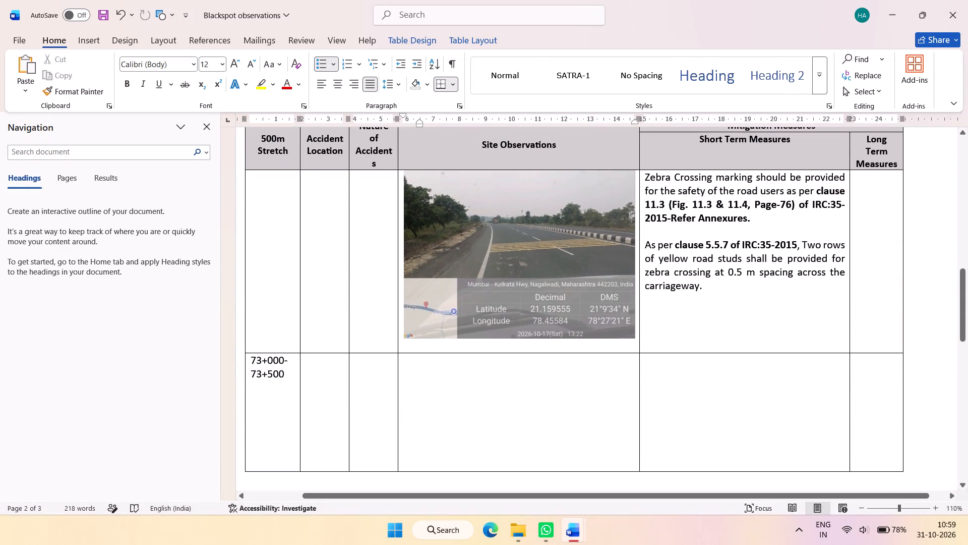
key("alt+grave")
key("alt+Tab")
key("alt+grave")
key("alt+Tab")
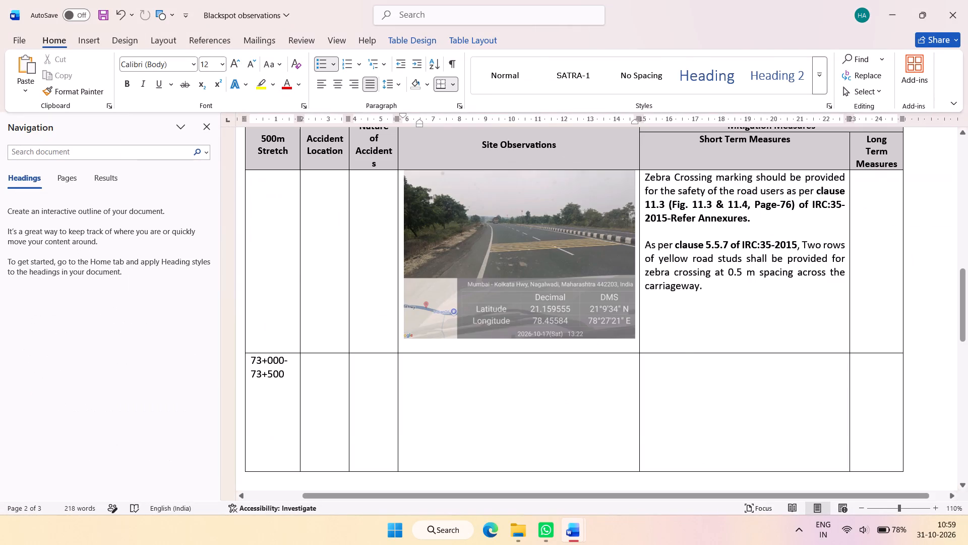
key("alt+Tab")
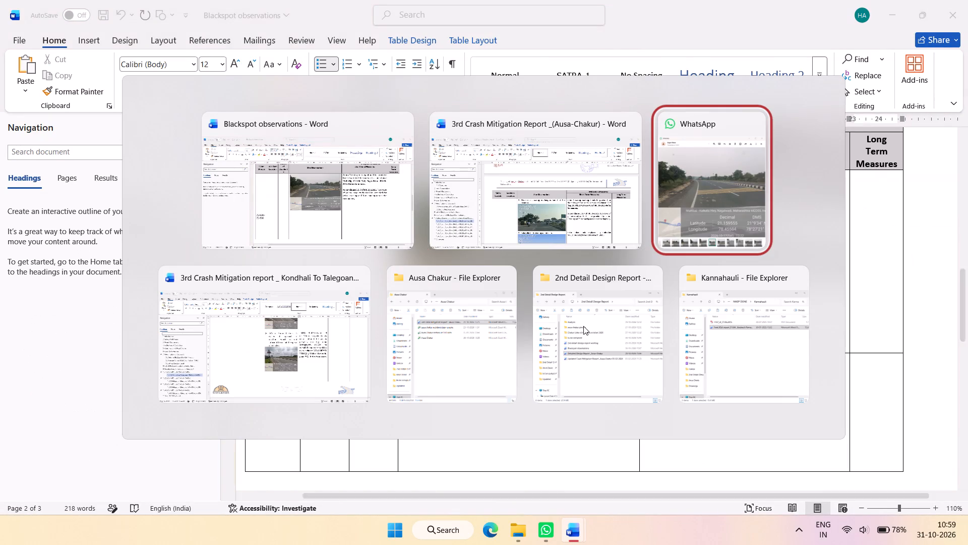
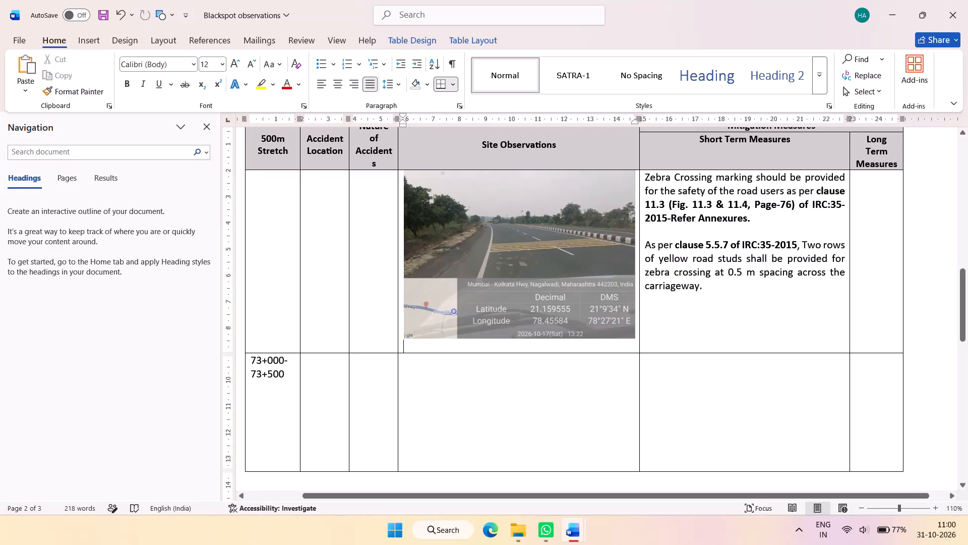
Enter the observation "Side road signboards are partially placed" below the zebra crossing photo in the Site Observations column.
type("Side roadf si")
key("BackSpace")
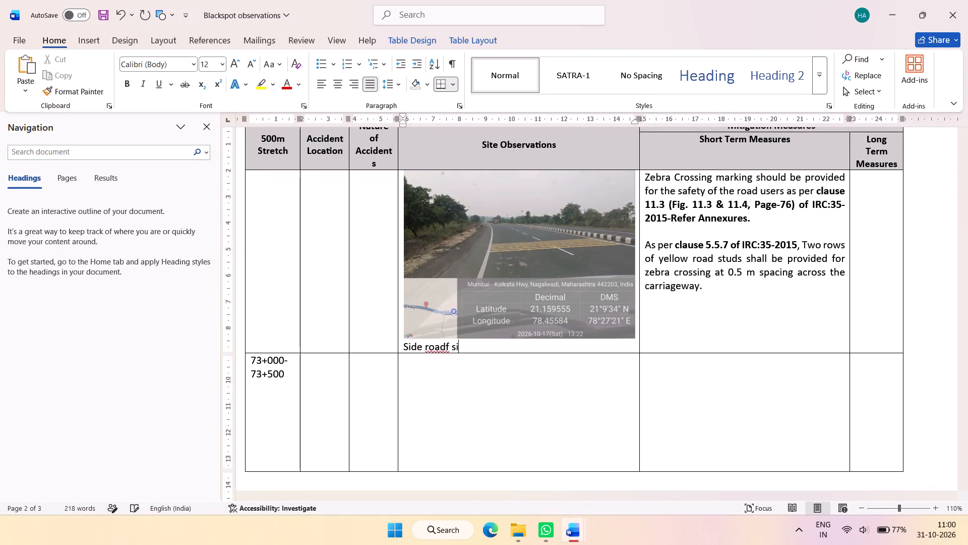
key("BackSpace")
key("BackSpace")
key("BackSpace")
key("space")
type("signboards are partiallc")
key("BackSpace")
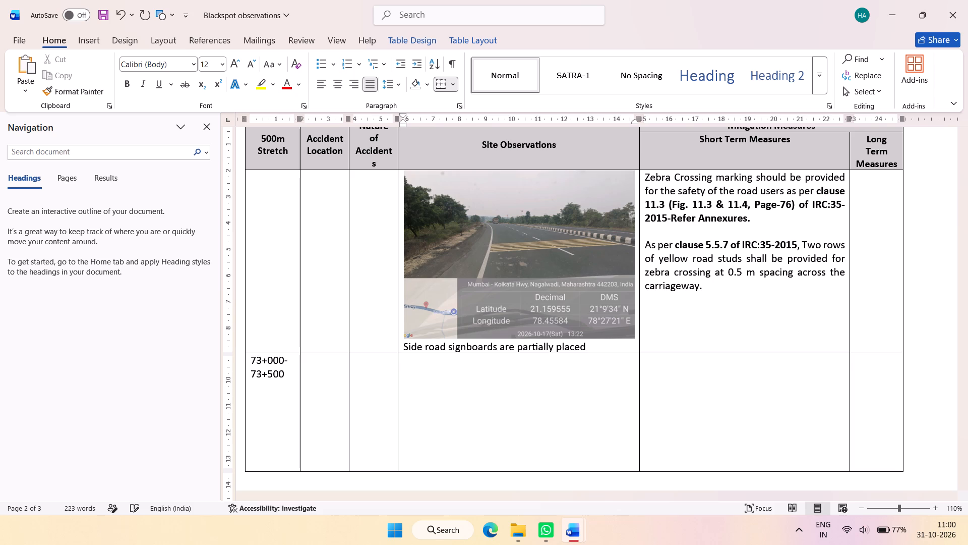
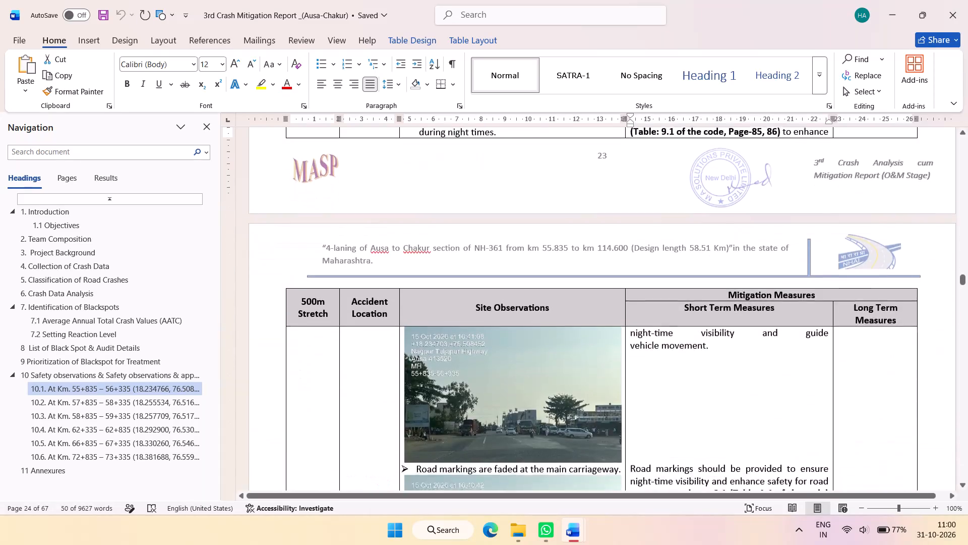
Review the site observations and short-term measures for sections 10.1 to 10.6 in the Ausa-Chakur report for reusable wording.
scroll(482, 352, "up", 1)
scroll(482, 351, "down", 13)
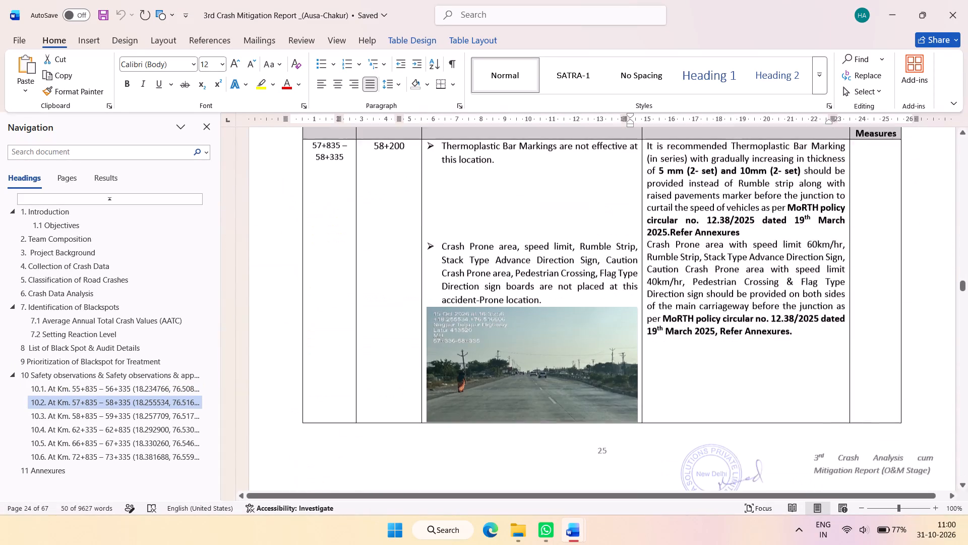
scroll(491, 329, "down", 11)
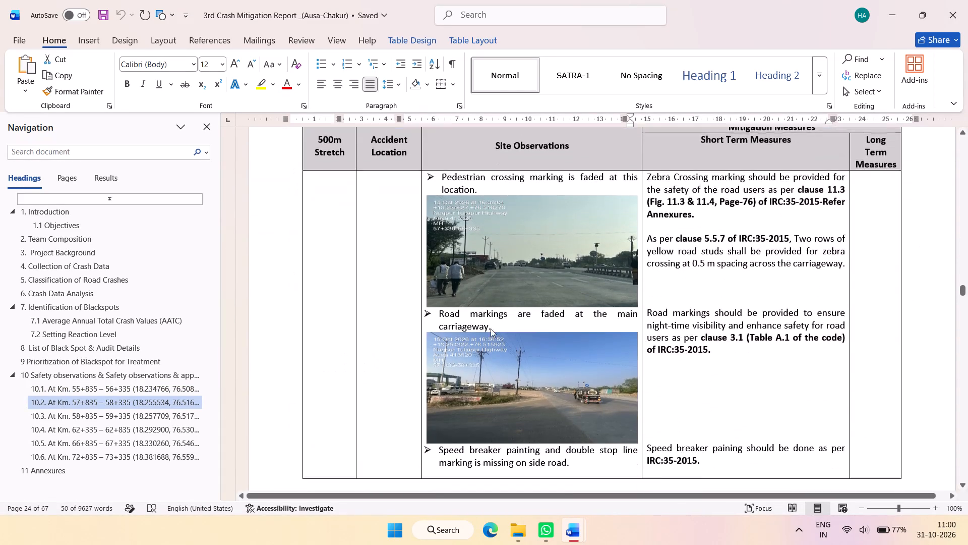
scroll(491, 329, "down", 19)
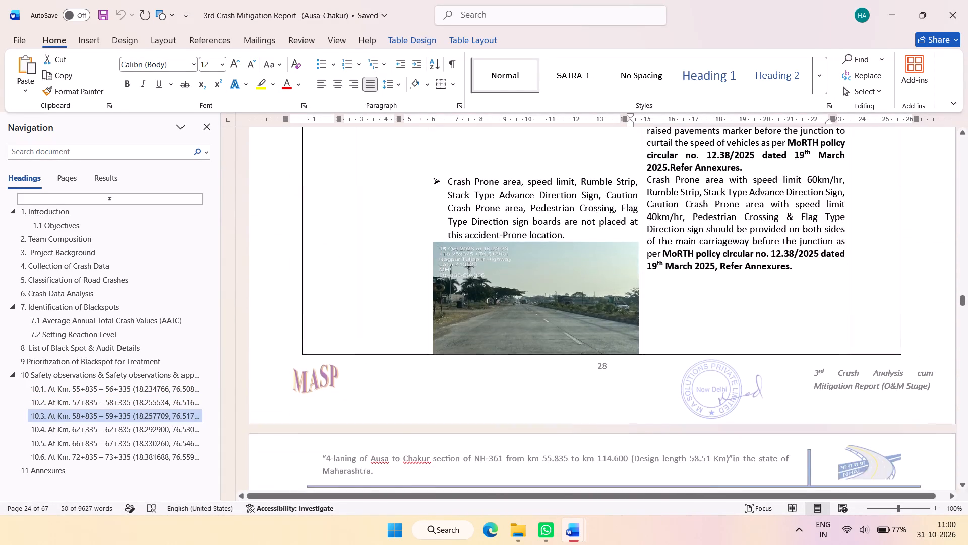
scroll(484, 326, "down", 6)
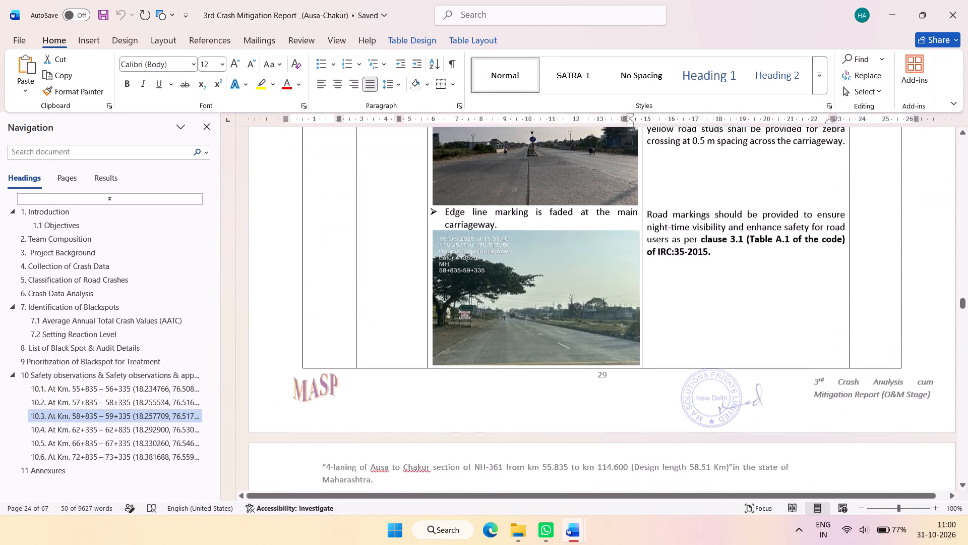
scroll(485, 327, "down", 6)
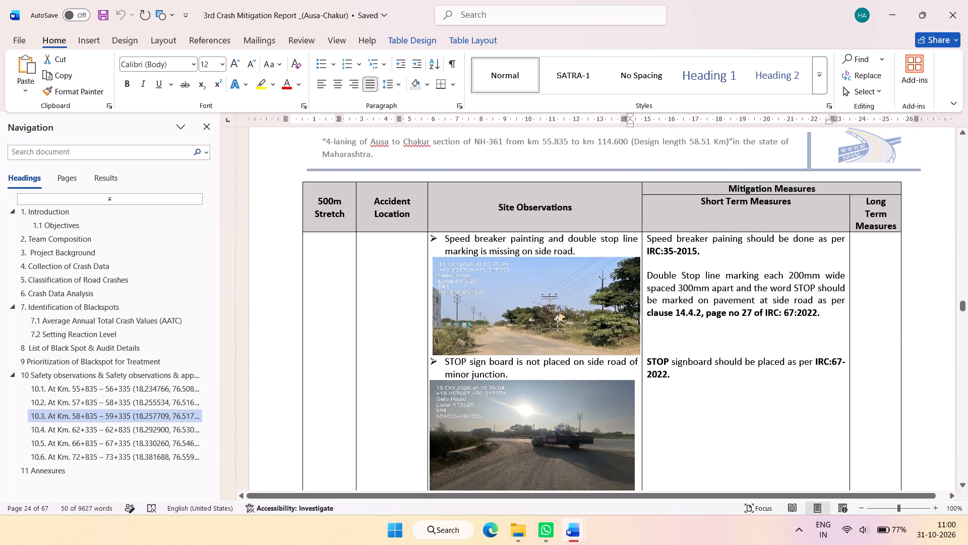
scroll(511, 309, "down", 3)
scroll(516, 302, "up", 2)
scroll(516, 302, "down", 8)
scroll(517, 303, "up", 2)
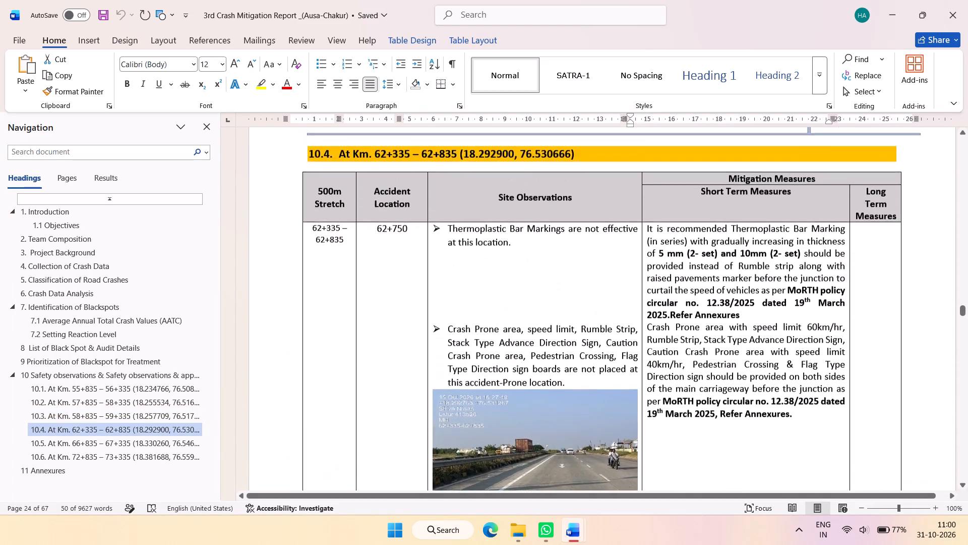
scroll(517, 303, "down", 18)
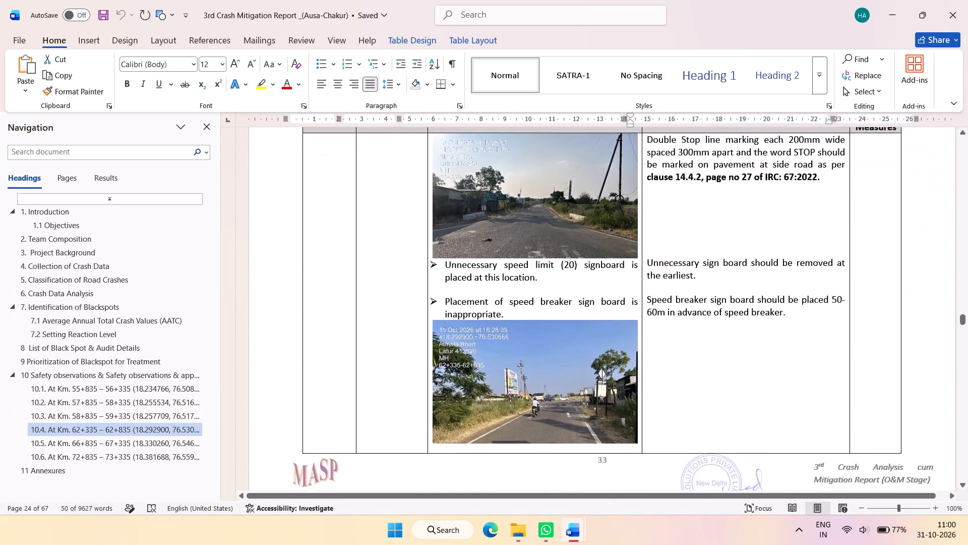
scroll(517, 303, "down", 15)
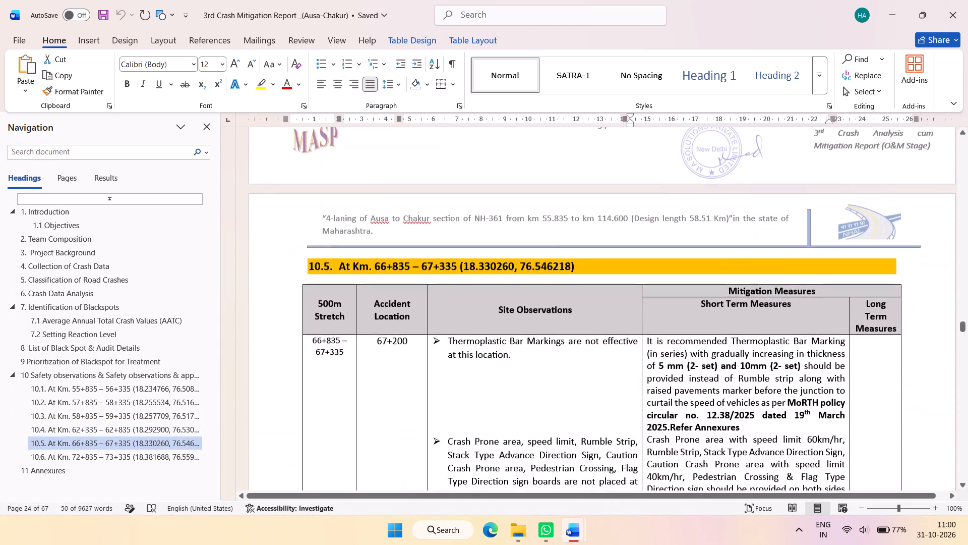
scroll(528, 334, "down", 11)
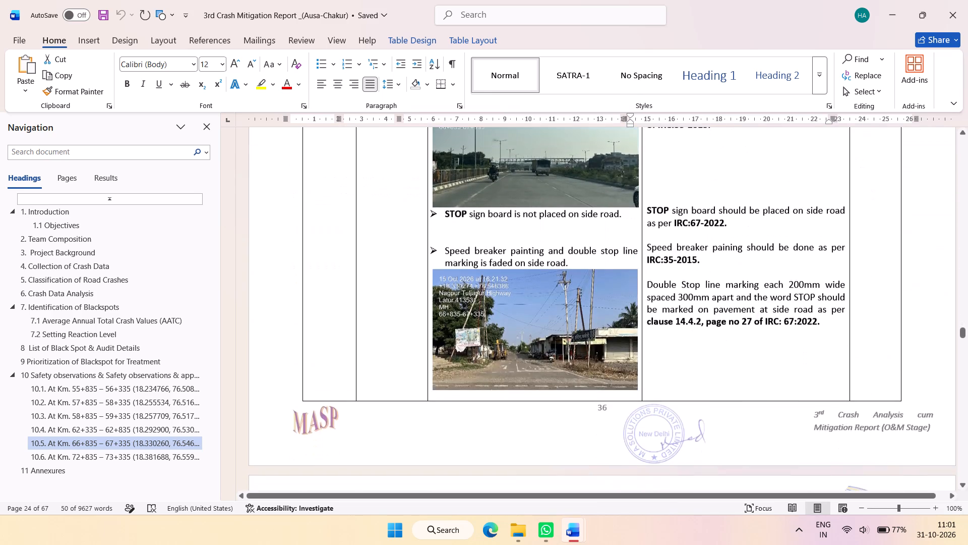
scroll(529, 334, "down", 14)
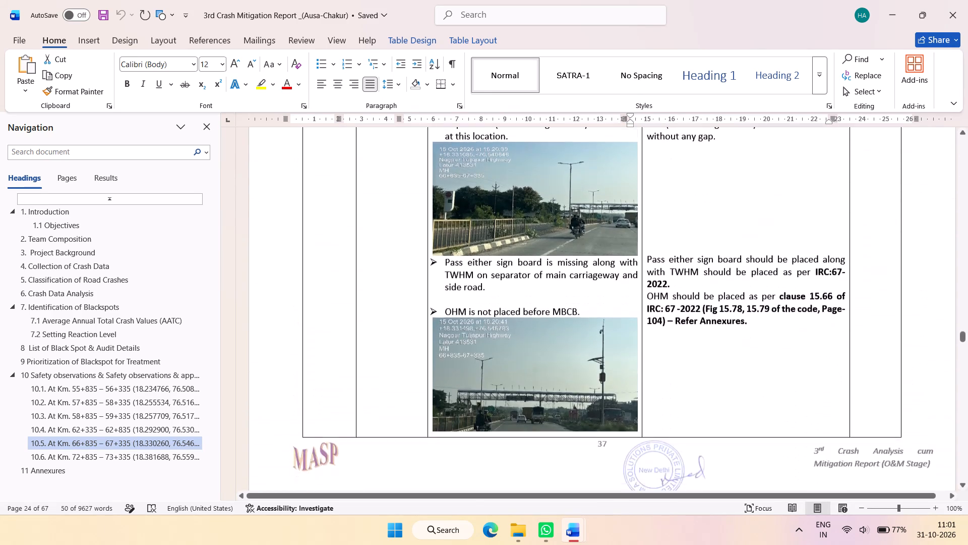
scroll(529, 334, "down", 16)
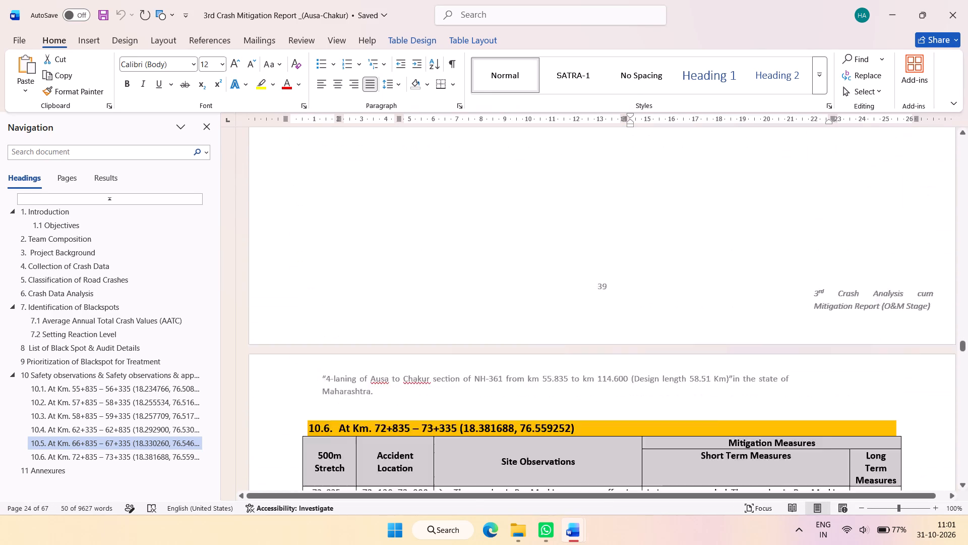
scroll(530, 350, "down", 16)
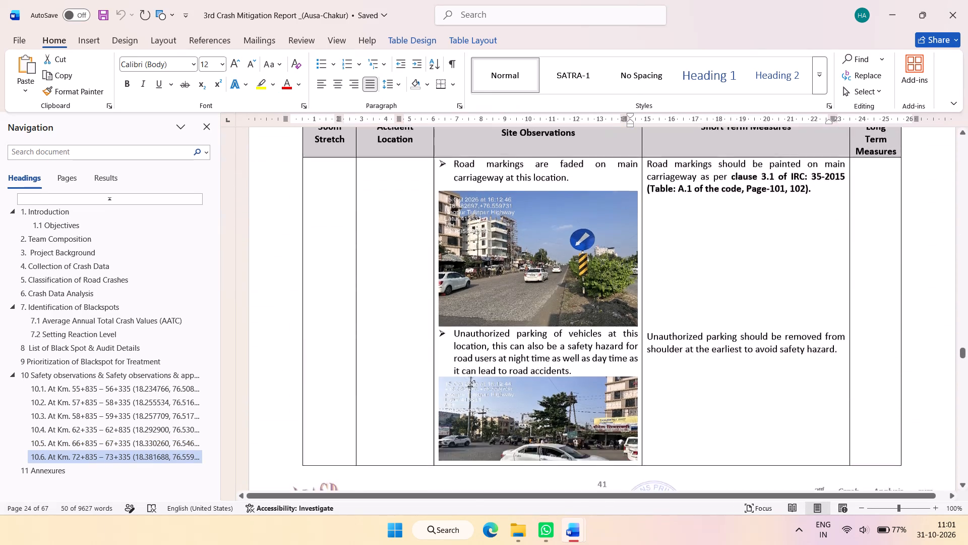
scroll(532, 351, "down", 18)
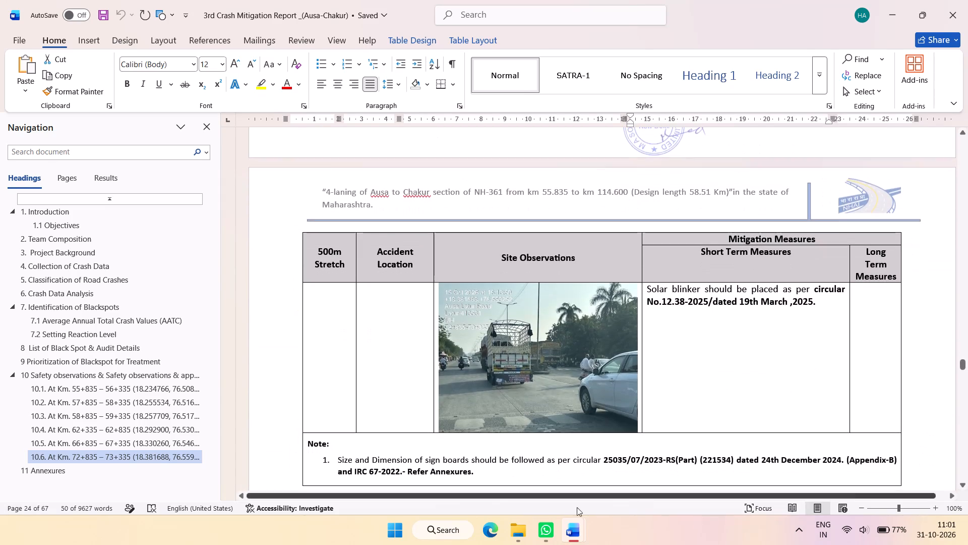
Switch to the Kondhali To Talegoan report and search it for side road mentions.
left_click(593, 537)
left_click(588, 536)
left_click(584, 527)
left_click(464, 475)
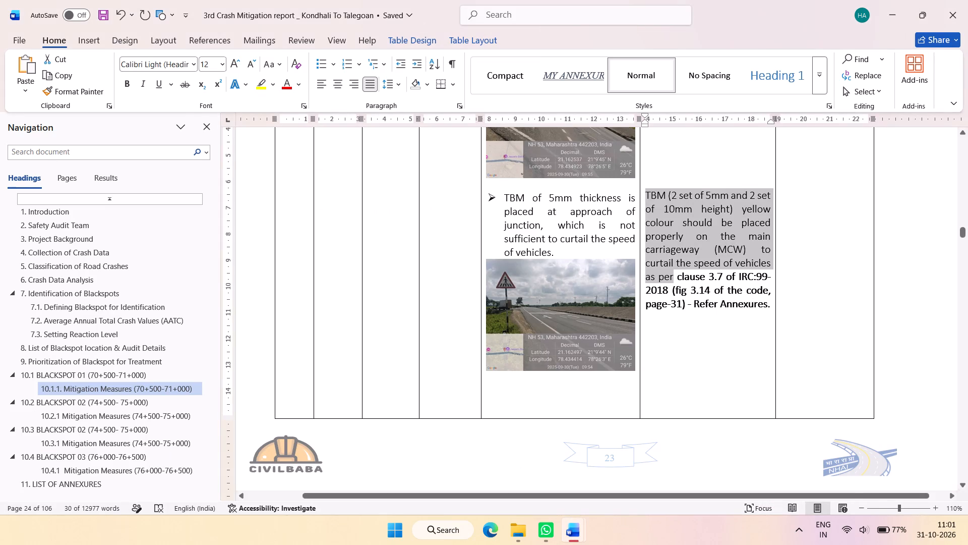
left_click(98, 155)
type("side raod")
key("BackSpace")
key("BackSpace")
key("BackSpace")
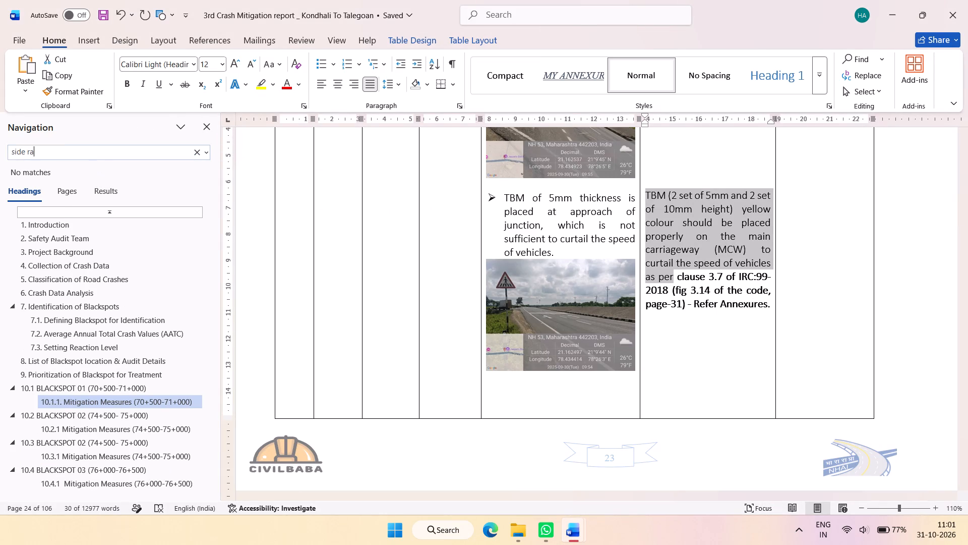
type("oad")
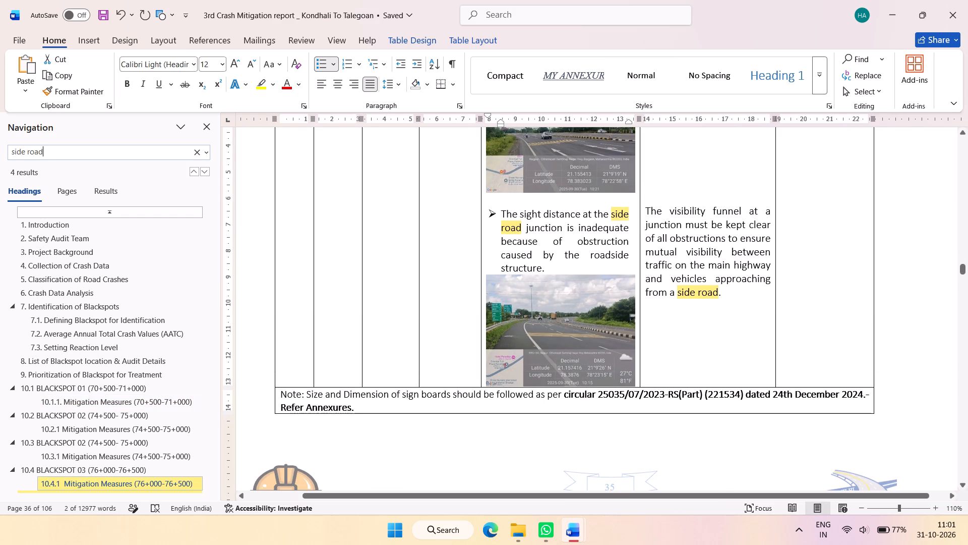
left_click(208, 173)
left_click(208, 173)
left_click(208, 173)
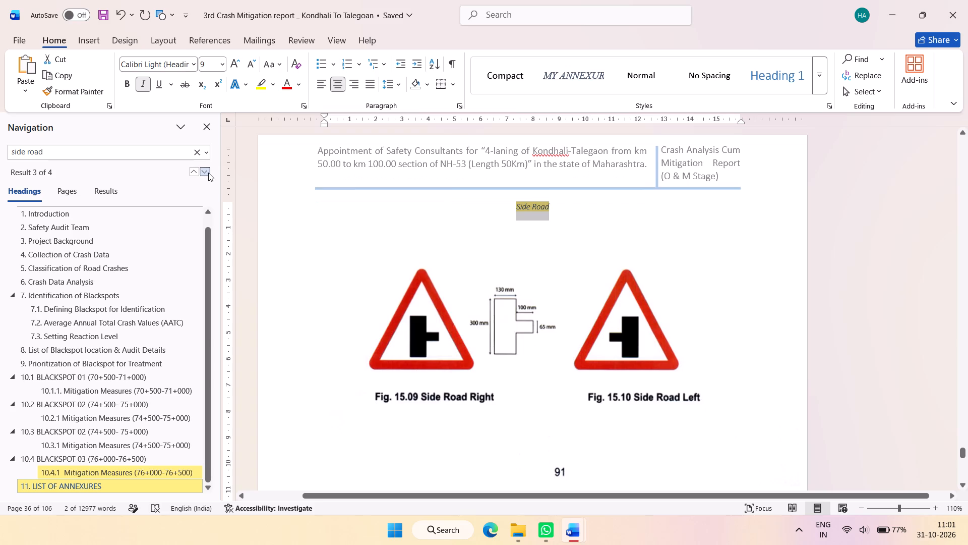
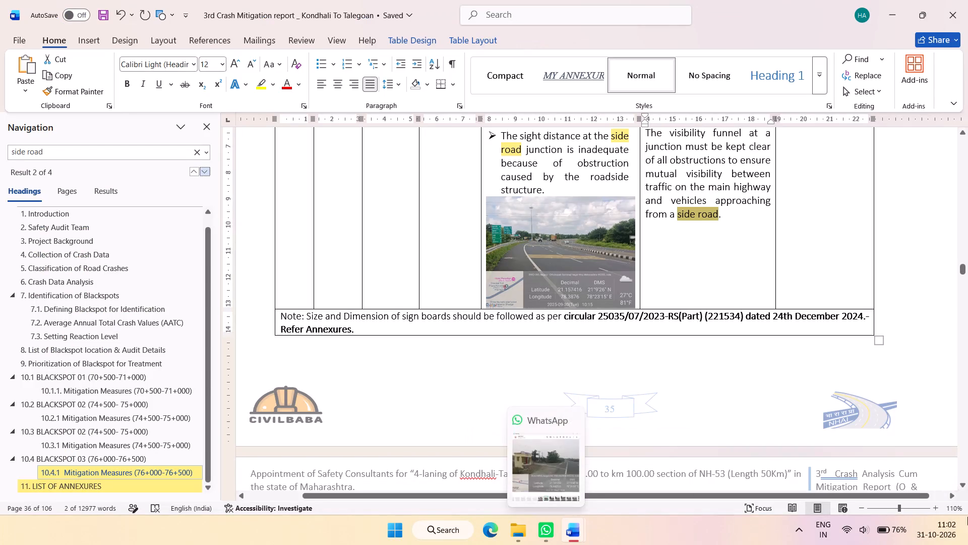
Search the MASP DONE folder on the desktop for "side road sign boards are partially".
left_click(967, 544)
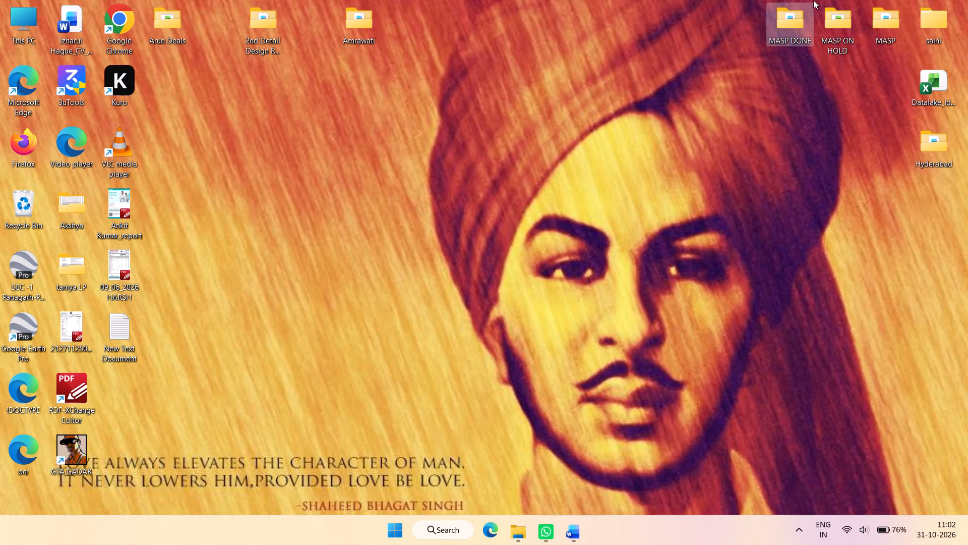
left_click(784, 22)
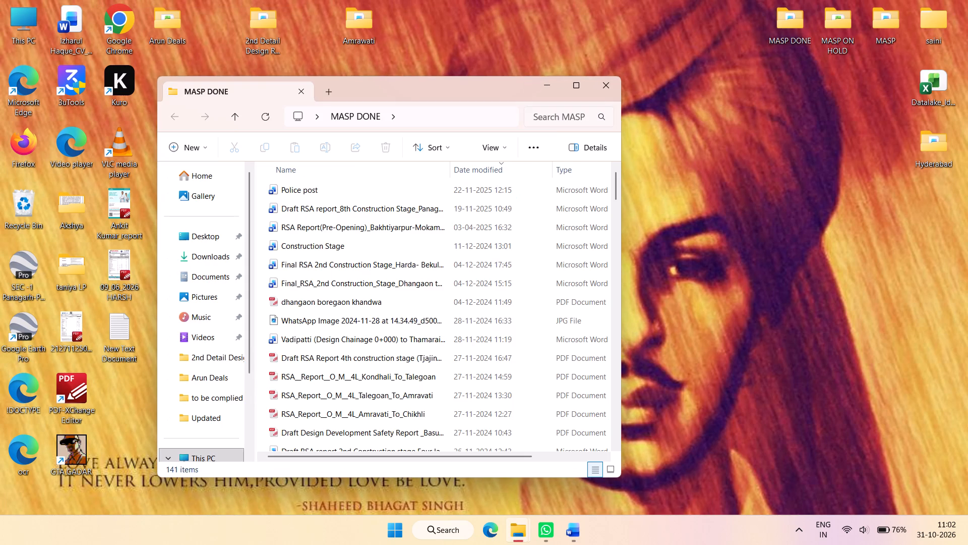
left_click(553, 128)
left_click(554, 121)
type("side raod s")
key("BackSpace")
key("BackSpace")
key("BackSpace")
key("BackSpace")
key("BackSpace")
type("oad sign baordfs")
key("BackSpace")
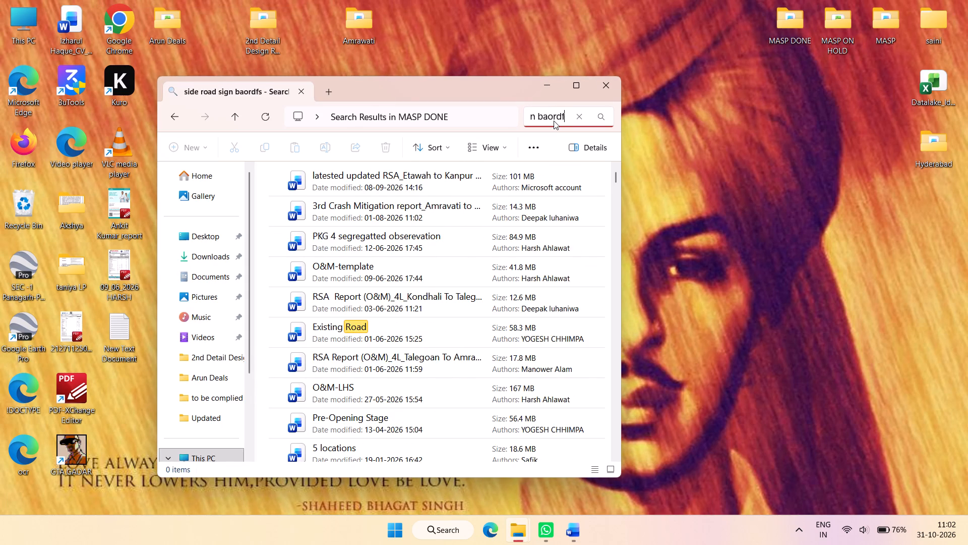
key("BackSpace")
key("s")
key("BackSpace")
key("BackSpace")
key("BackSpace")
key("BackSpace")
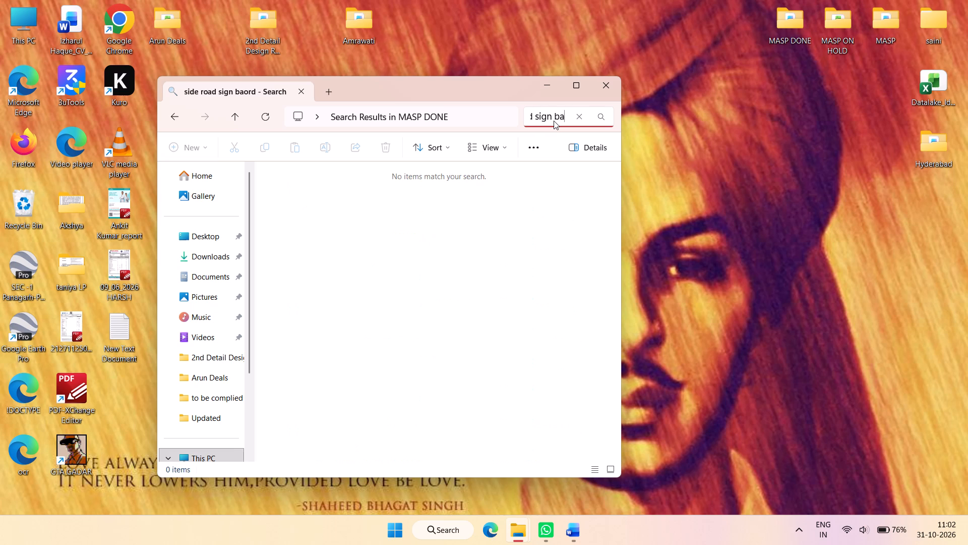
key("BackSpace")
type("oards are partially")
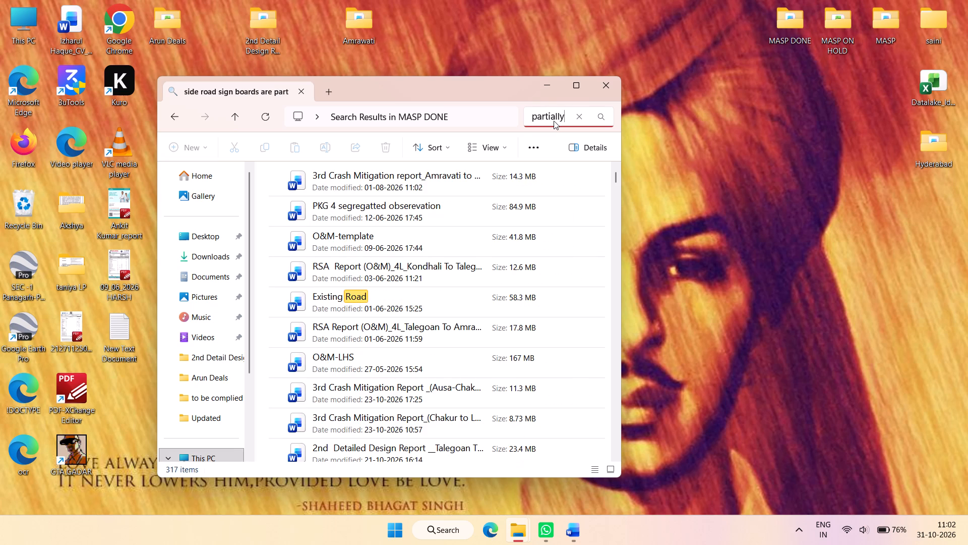
Open the Existing Road document from the search results in Word.
left_click(359, 290)
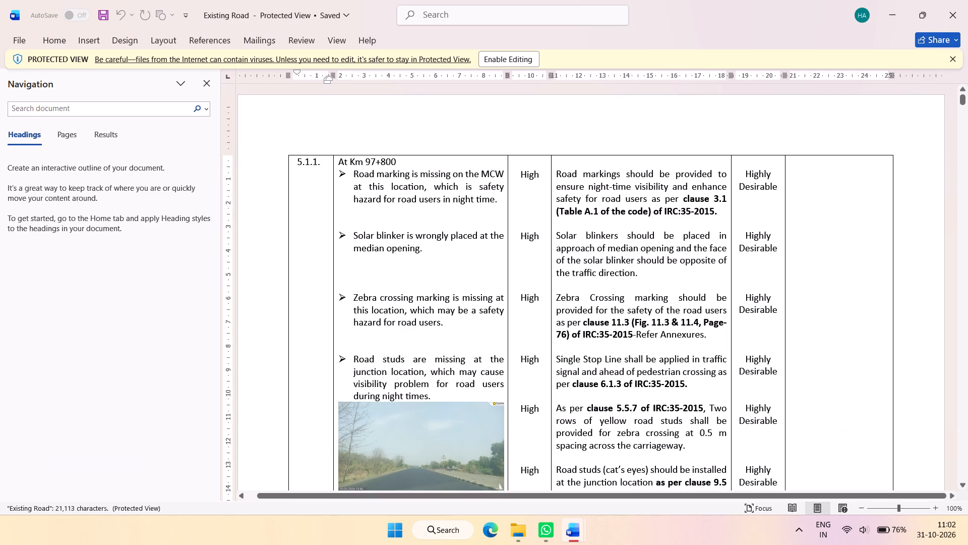
Review the site observations and recommendations in the Existing Road document from section 5.1.1 to 5.1.5 for reusable wording.
scroll(431, 345, "down", 8)
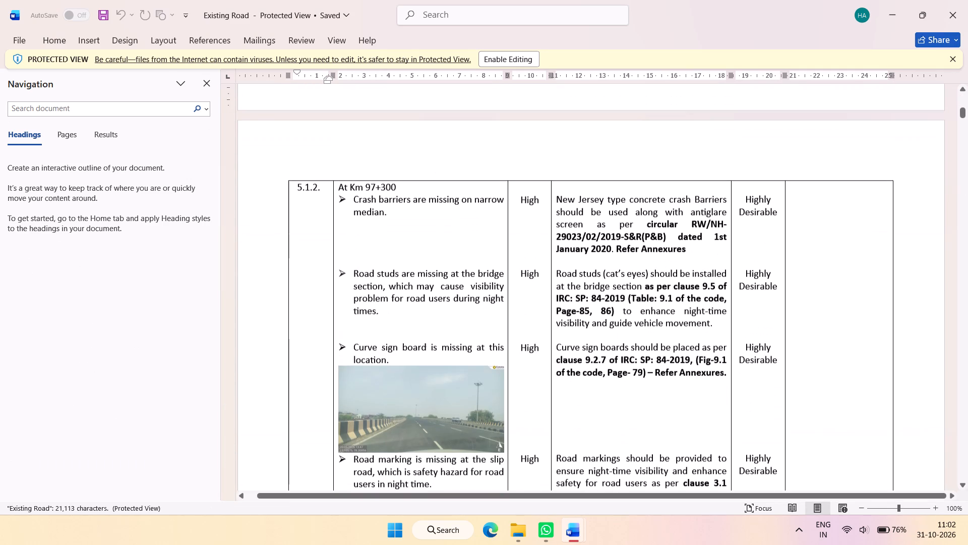
scroll(447, 332, "down", 2)
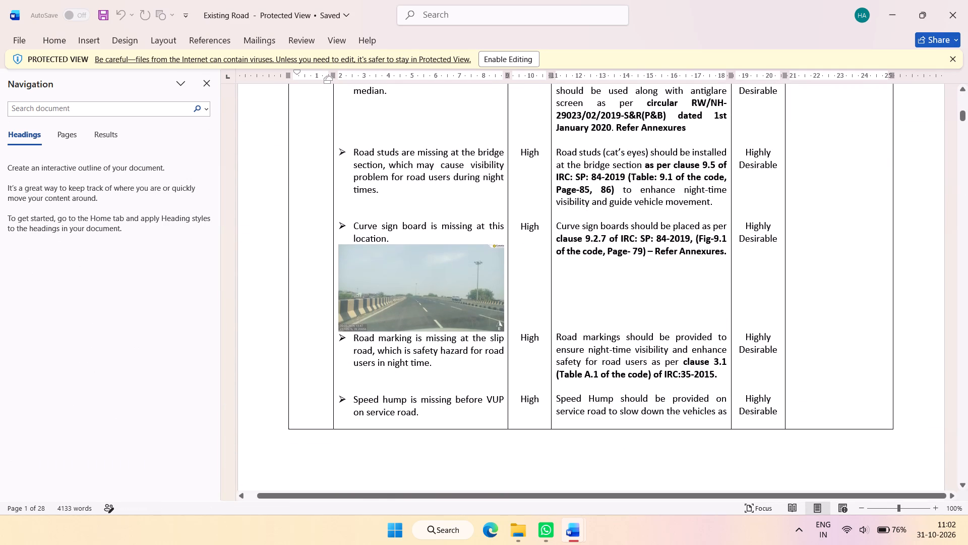
scroll(447, 332, "down", 16)
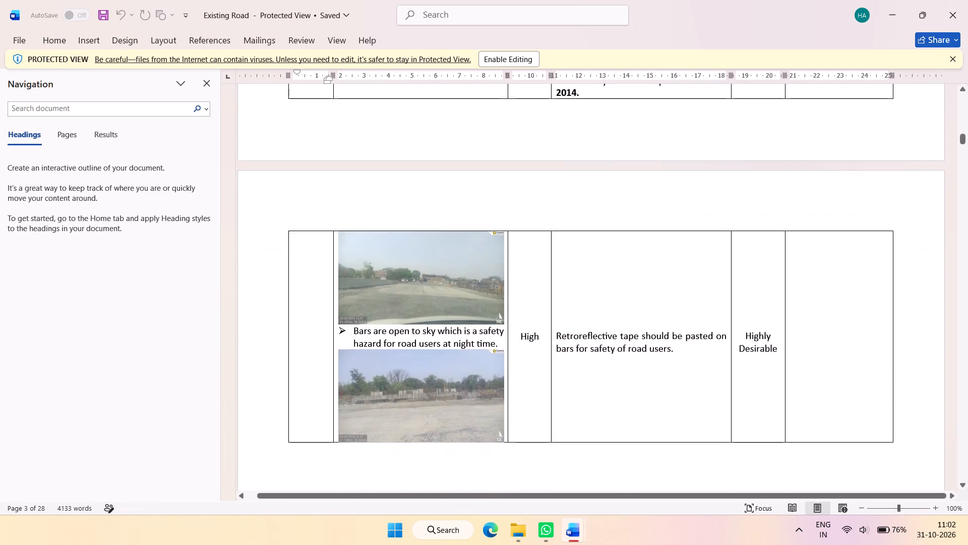
scroll(447, 332, "down", 3)
scroll(410, 283, "down", 6)
Enable editing of the Existing Road document and search it for "side road sign".
left_click(503, 55)
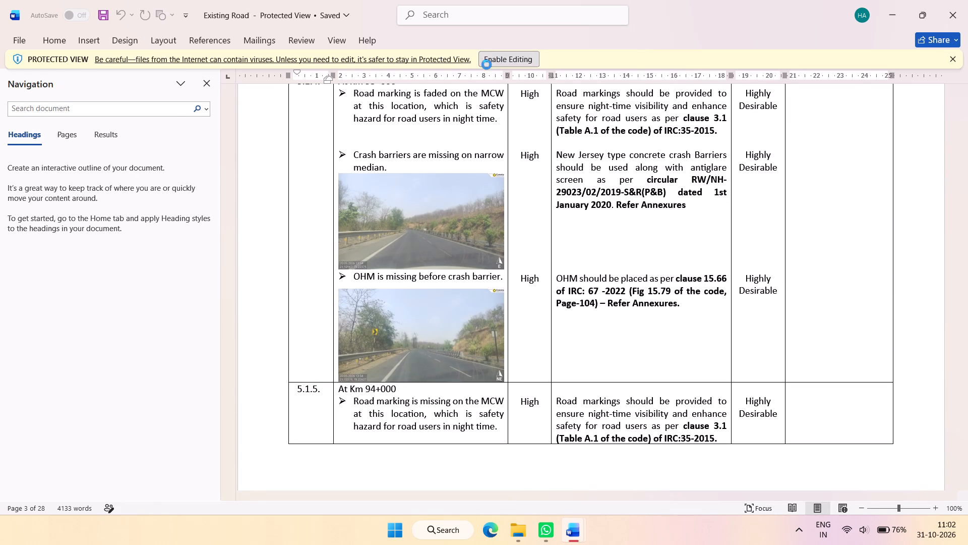
left_click(101, 149)
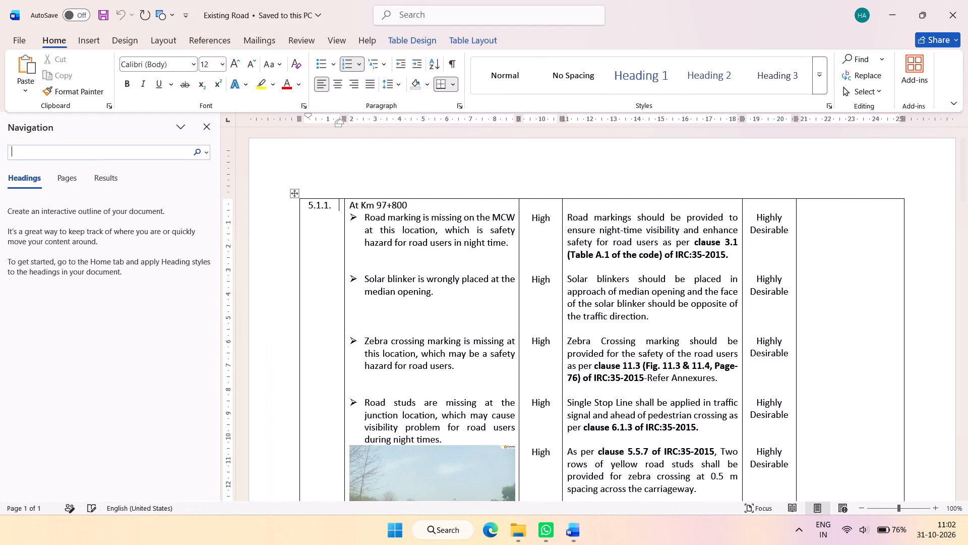
key("a")
key("BackSpace")
type("side road sin")
key("BackSpace")
type("gn")
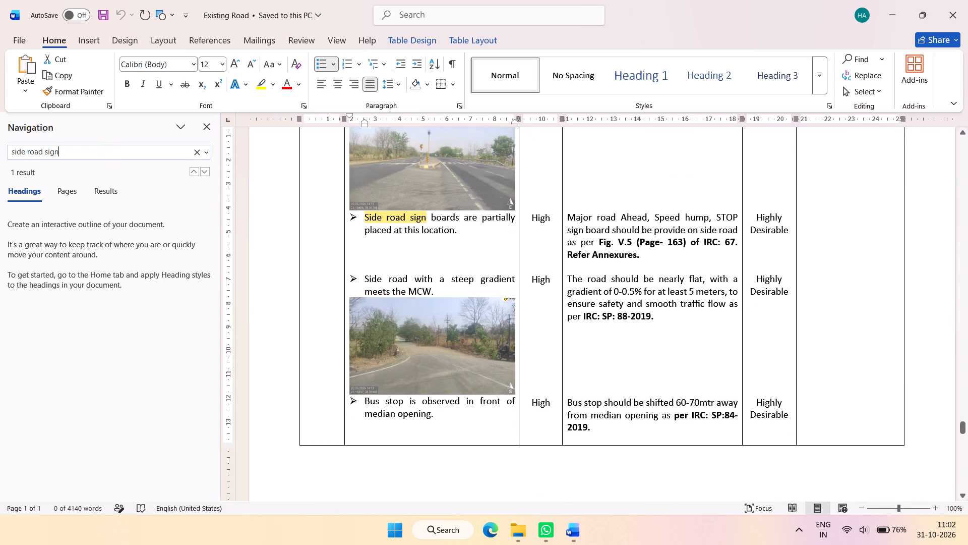
Copy the recommendation on Major Road Ahead, Speed hump and STOP sign boards for side roads.
left_click_drag(658, 254, 572, 221)
key("ctrl+c")
key("ctrl+c")
key("ctrl+c")
Switch to the Blackspot observations document and delete "at this location" from the side road signboards observation.
key("alt+Tab")
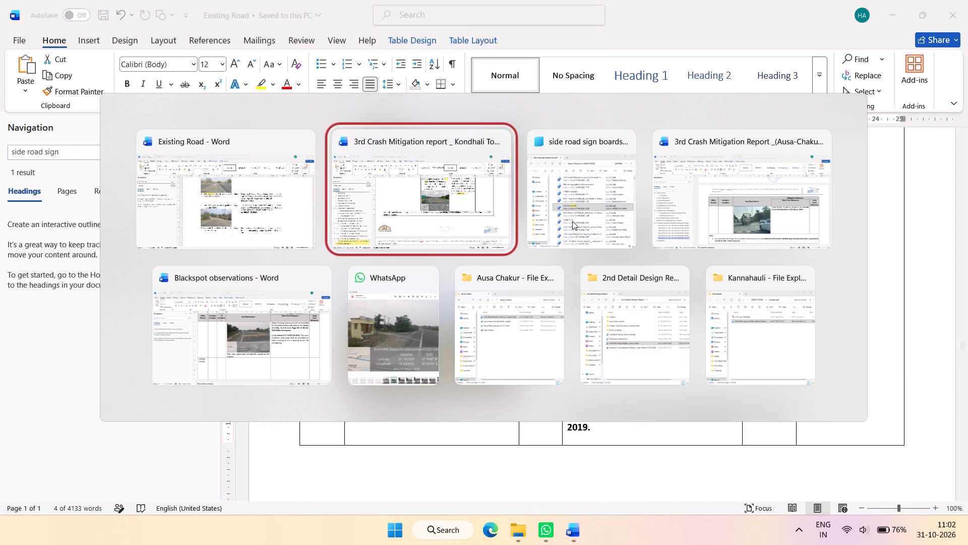
key("alt+Tab")
key("alt+Tab")
key("alt+Tab")
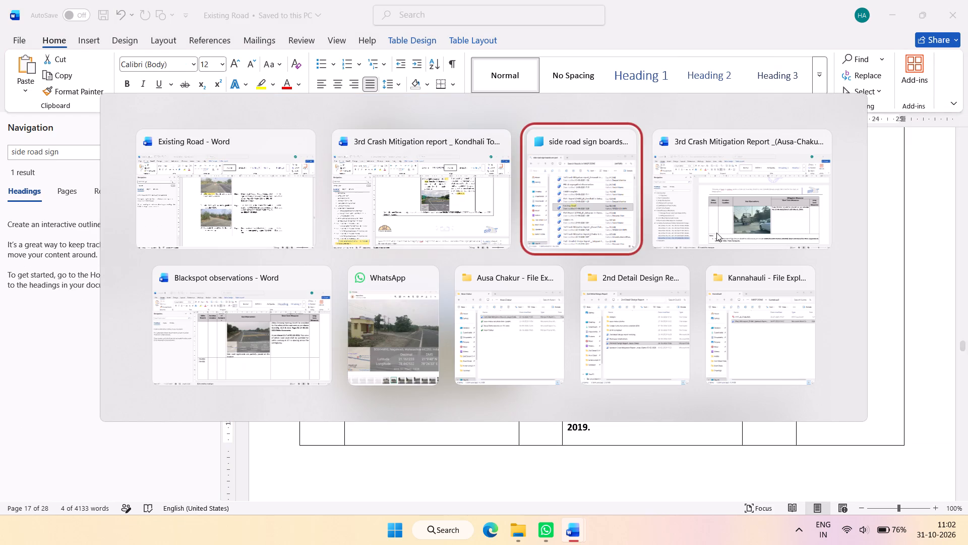
key("alt+Tab")
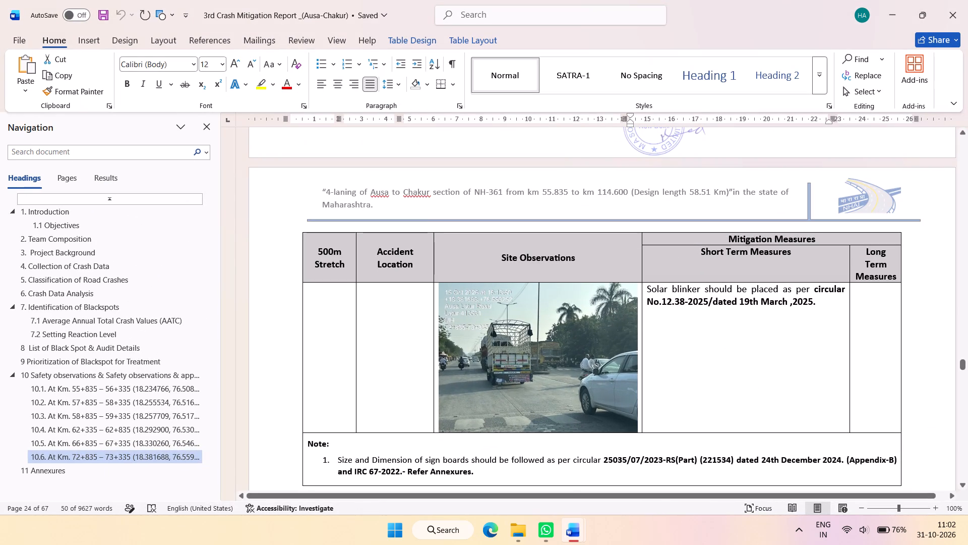
left_click(582, 543)
left_click(520, 501)
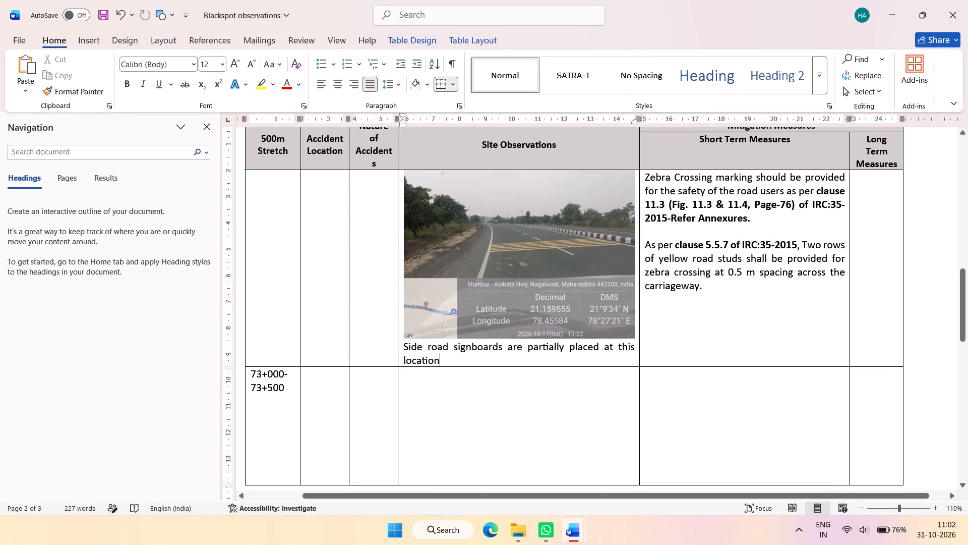
key("BackSpace")
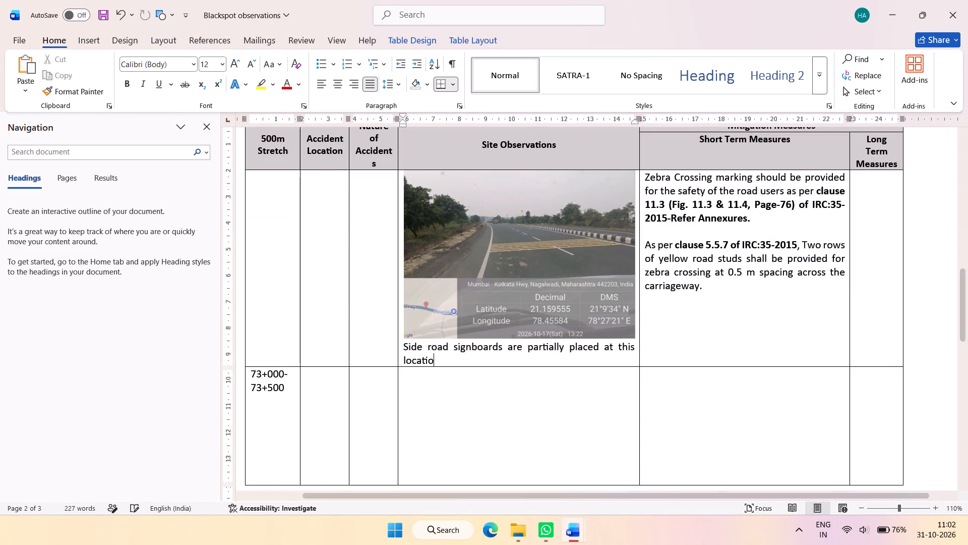
key("BackSpace")
key("BackSpace")
key("BackSpace")
key("BackSpace")
key("BackSpace")
key("BackSpace")
key("BackSpace")
key("BackSpace")
key("BackSpace")
key("BackSpace")
key("BackSpace")
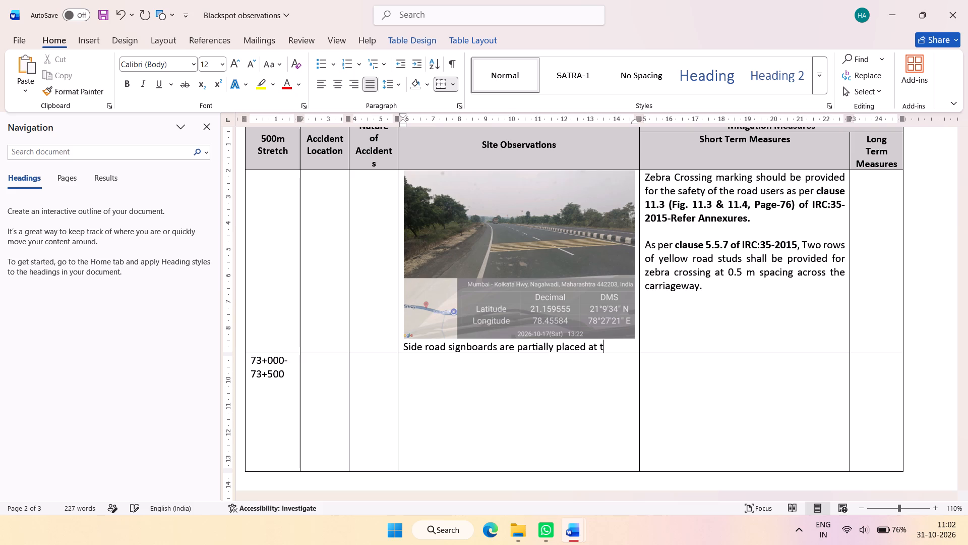
key("BackSpace")
key("BackSpace")
key("BackSpace")
key("BackSpace")
Complete the side road signboards observation so it reads "Side road signboards are partially placed side road of minor junction.".
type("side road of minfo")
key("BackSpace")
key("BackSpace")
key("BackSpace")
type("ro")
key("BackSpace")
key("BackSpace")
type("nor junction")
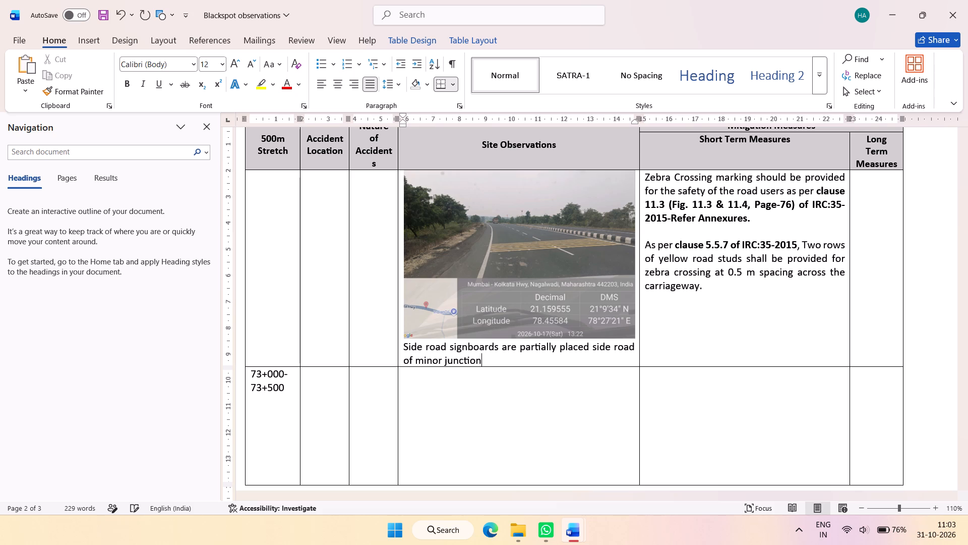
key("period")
Paste the copied Major road Ahead, Speed hump and STOP sign board recommendation into Short Term Measures, level with the side road observation.
left_click(731, 347)
key("Return")
key("Return")
key("Return")
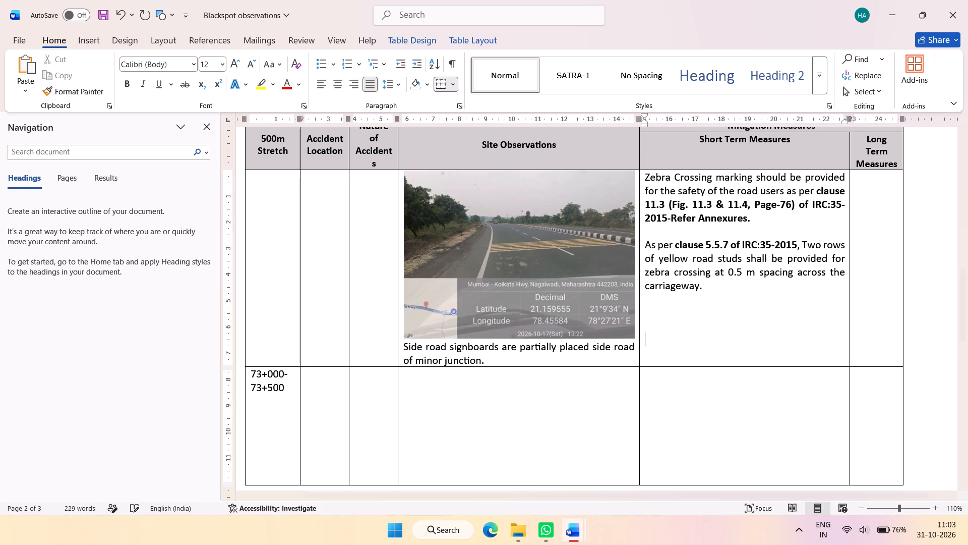
key("Return")
key("ctrl+v")
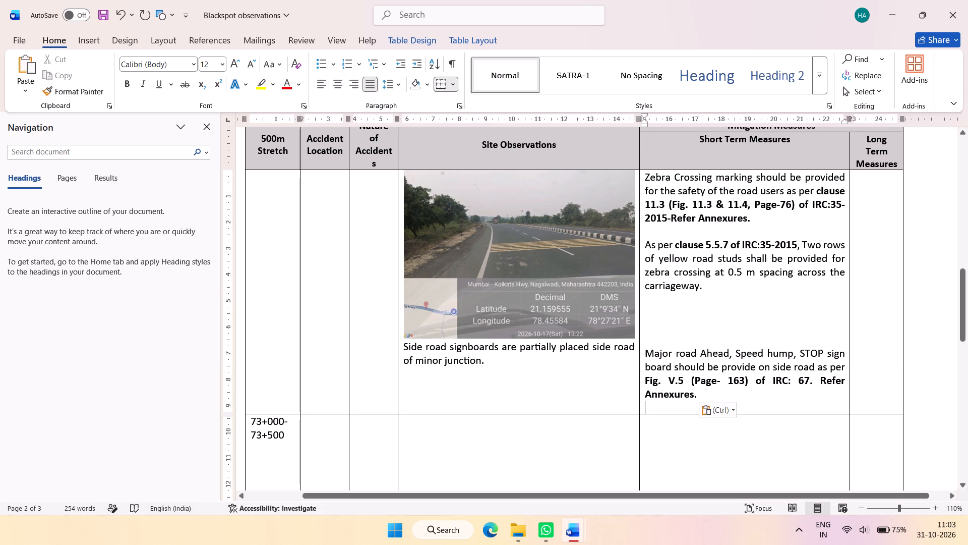
Complete the code reference in the pasted sign board recommendation as IRC: 67-2022.
left_click(711, 395)
left_click(808, 383)
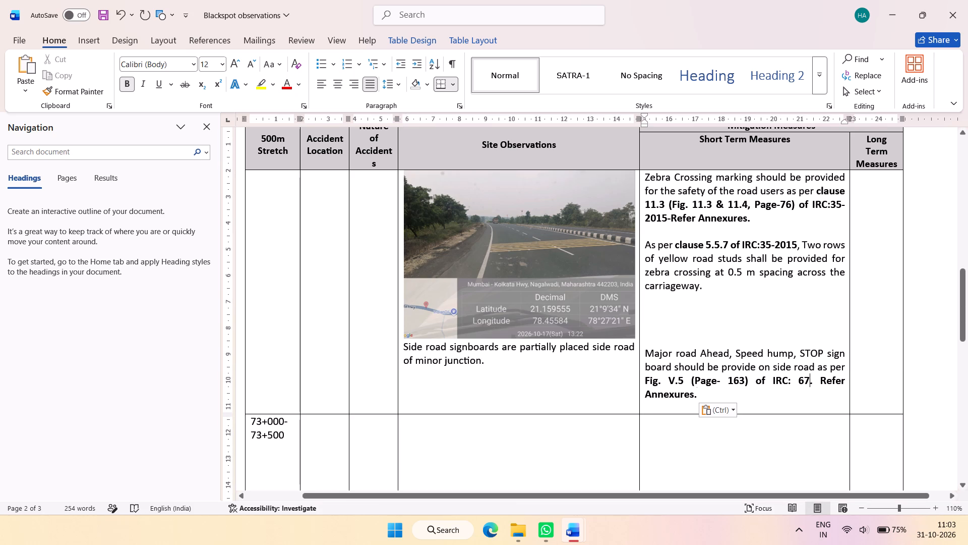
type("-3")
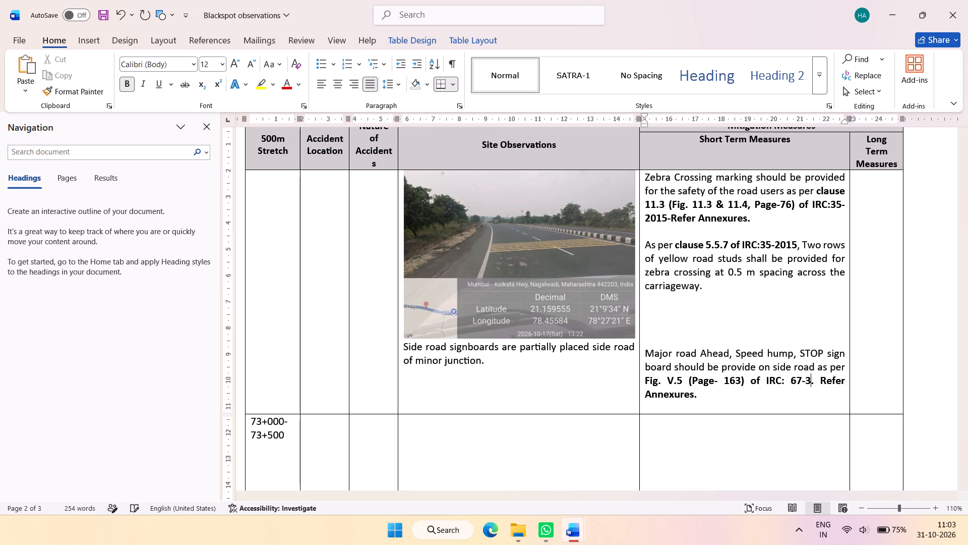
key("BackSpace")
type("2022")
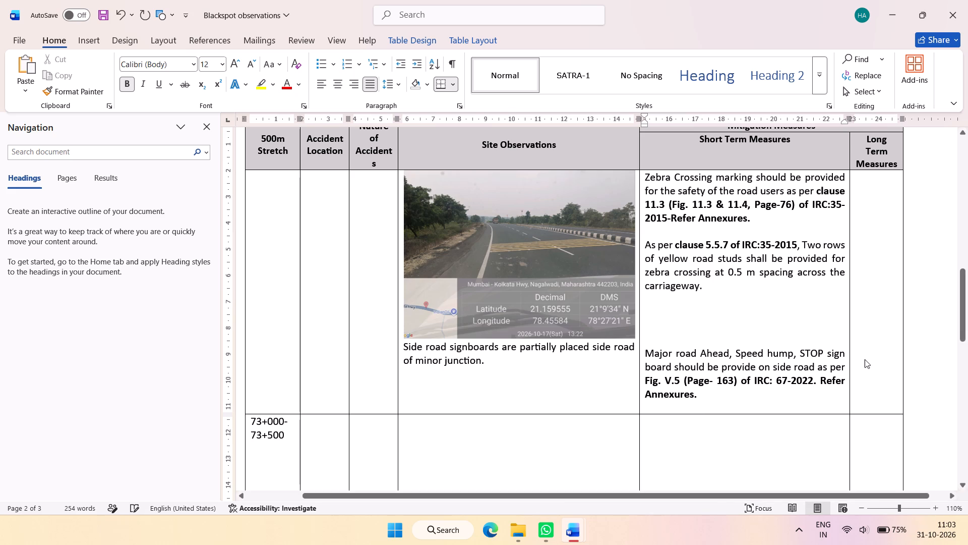
Copy the arrow bullet formatting from the zebra crossing observation to the side road signboards observation.
scroll(473, 353, "up", 3)
scroll(390, 231, "up", 1)
left_click(406, 219)
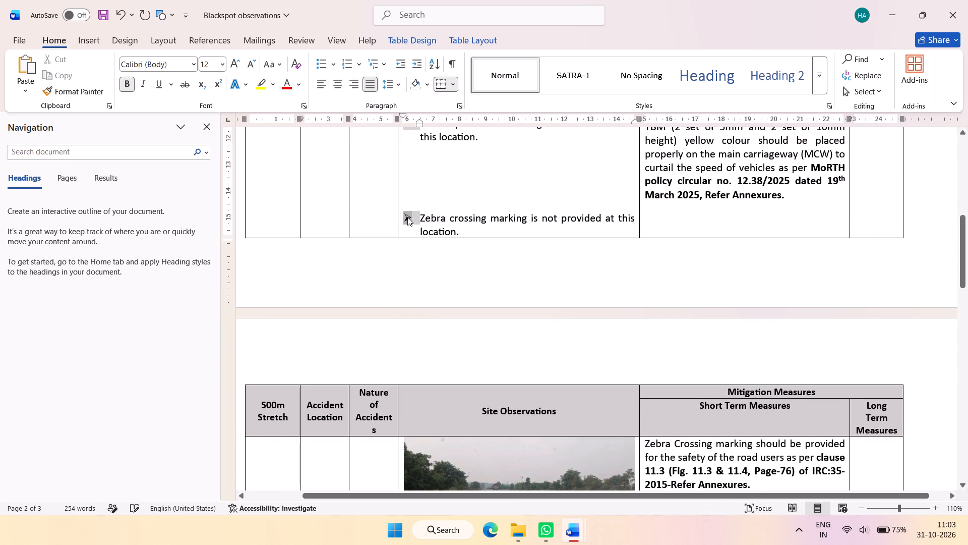
left_click(91, 91)
scroll(369, 240, "down", 3)
scroll(472, 344, "down", 1)
left_click(420, 348)
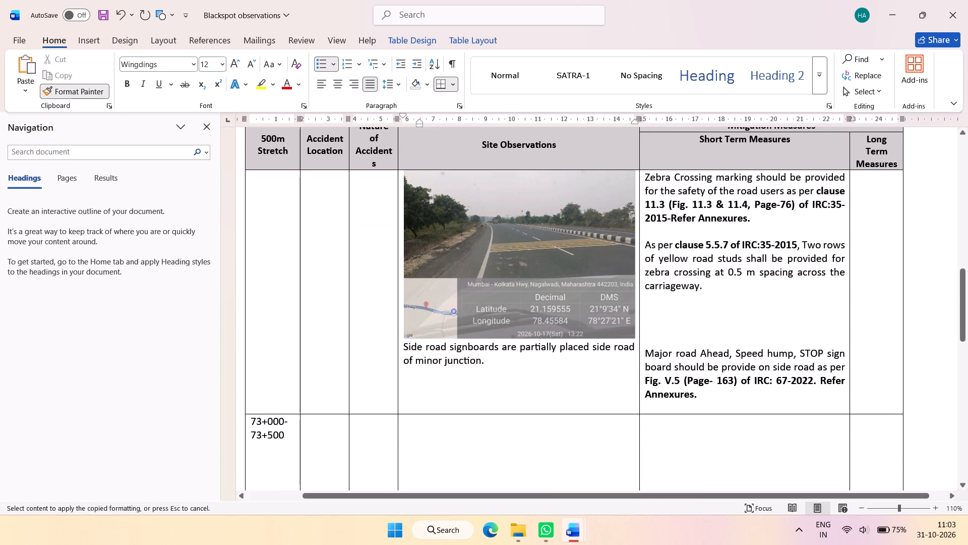
Stretch the road photo above the side road observation slightly taller to line the observation up with its recommendation.
left_click(518, 303)
left_click_drag(520, 339, 519, 346)
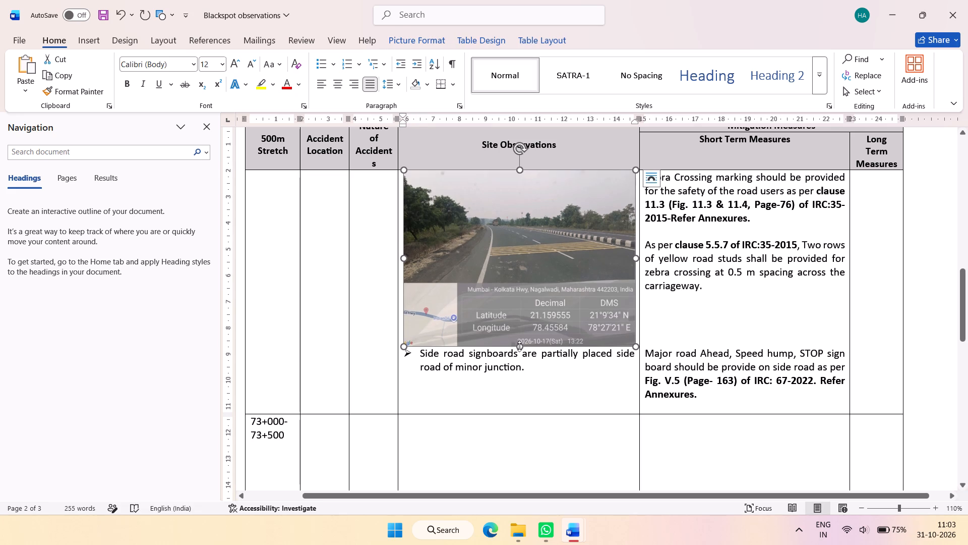
Insert the junction photo with the yellow shelter from the clipboard history below the side road signboards observation, followed by a blank line.
left_click(534, 383)
key("Return")
key("Return")
key("alt+Tab")
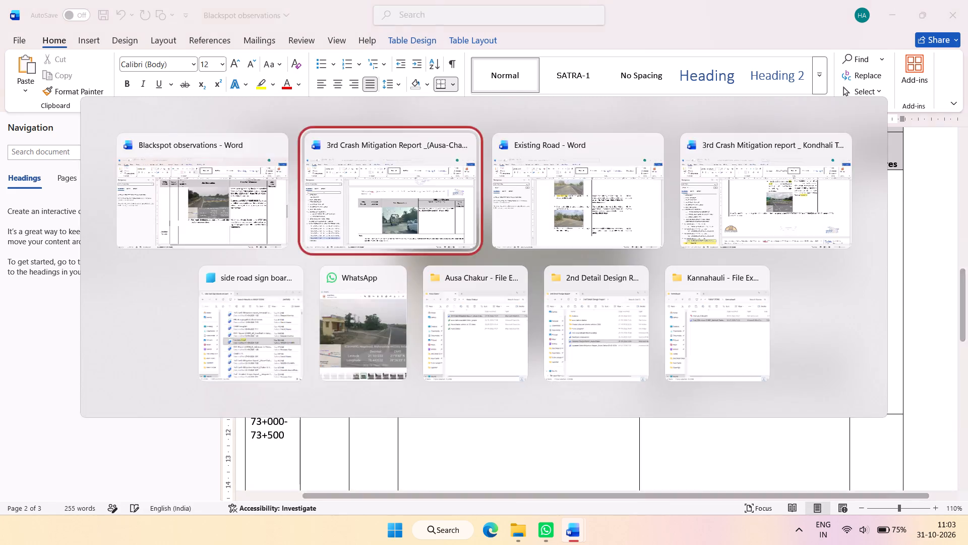
key("alt+Tab")
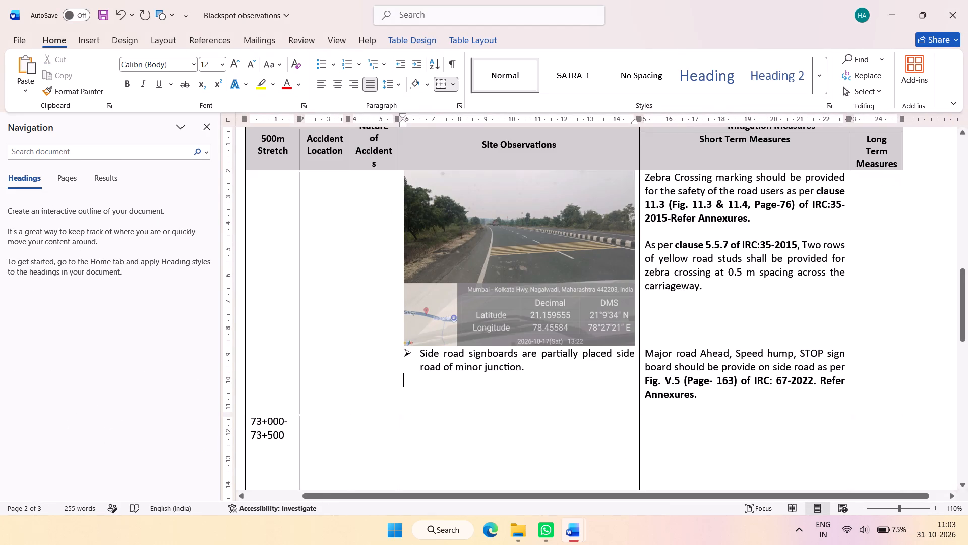
key("super+v")
left_click(507, 288)
key("ctrl+v")
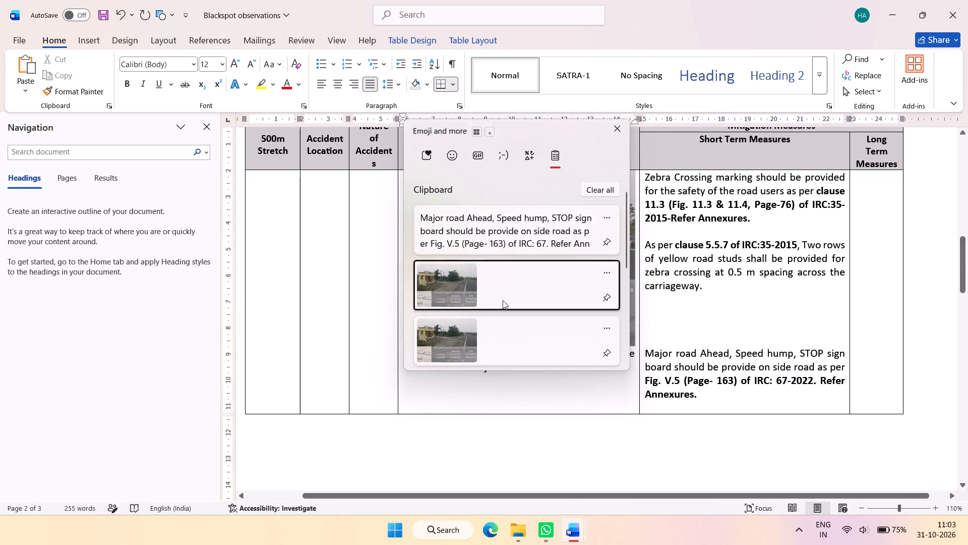
scroll(562, 317, "down", 2)
key("Return")
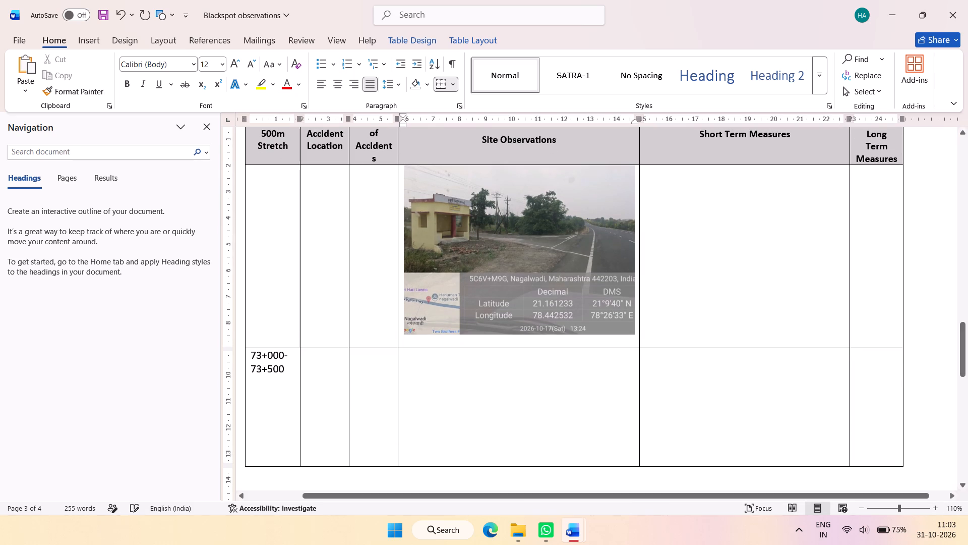
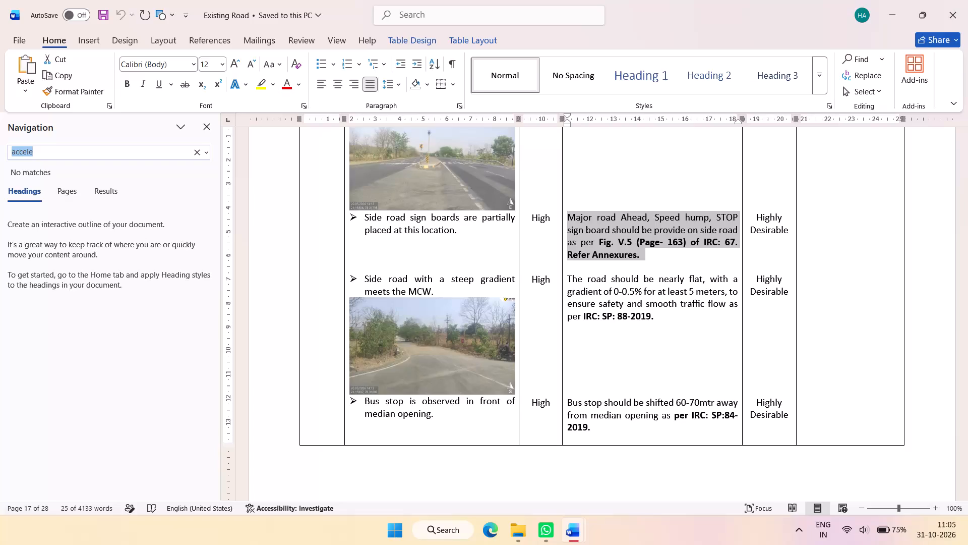
Return to the Existing Road document and review the observations and recommendations that follow the side road sign boards entry.
scroll(97, 135, "up", 1)
left_click(573, 523)
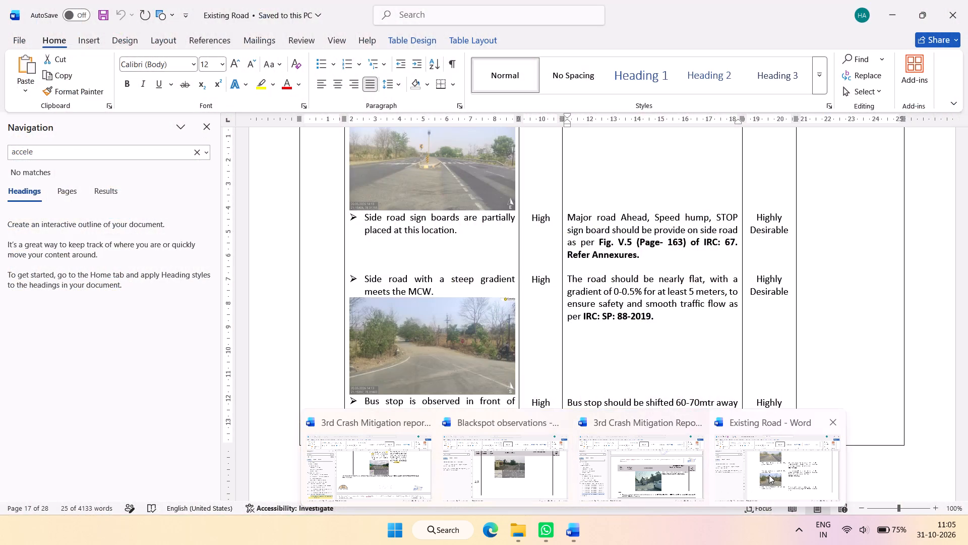
left_click(769, 475)
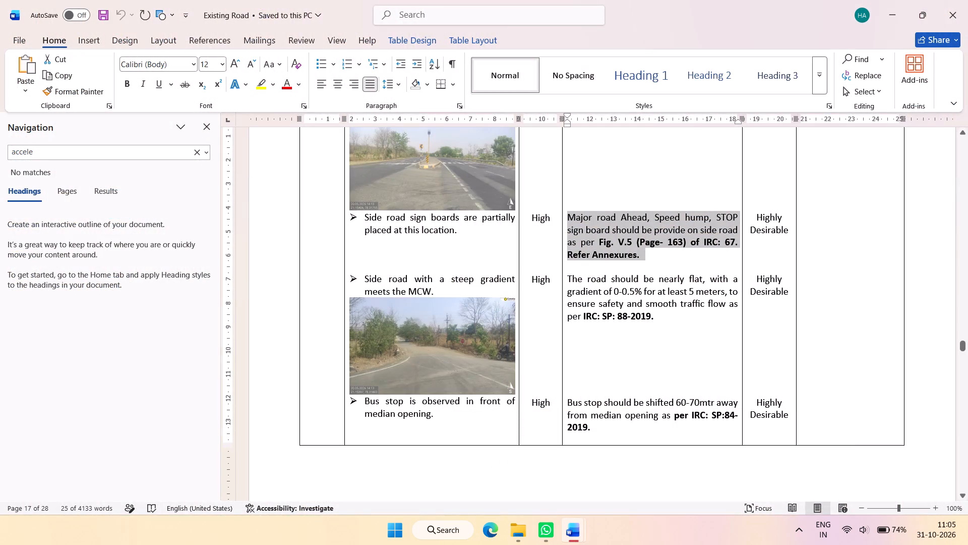
scroll(619, 354, "down", 11)
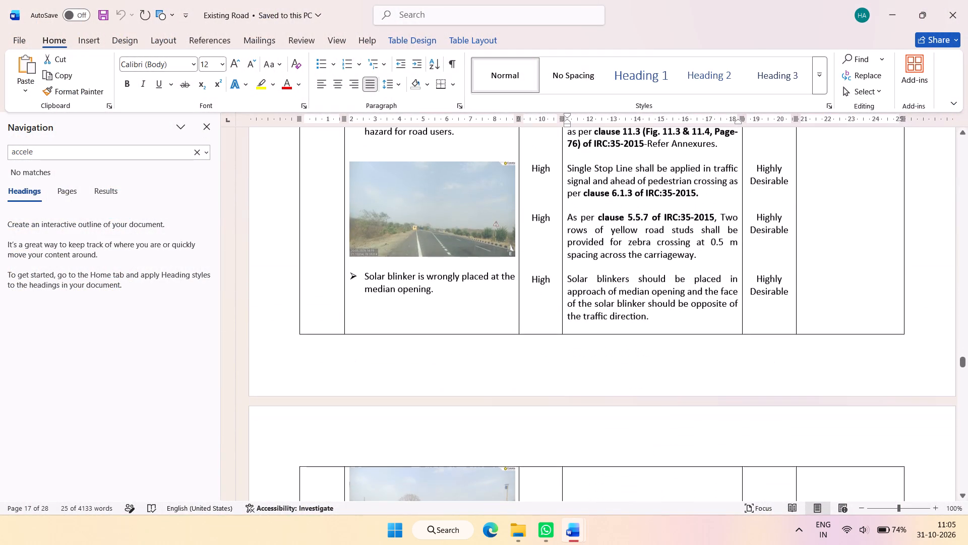
scroll(612, 342, "down", 1)
scroll(549, 349, "down", 2)
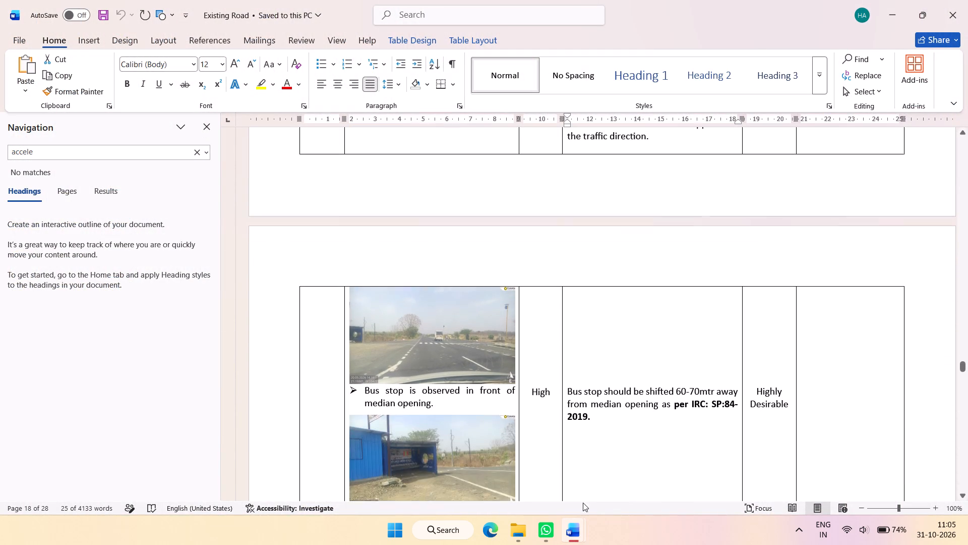
left_click(579, 536)
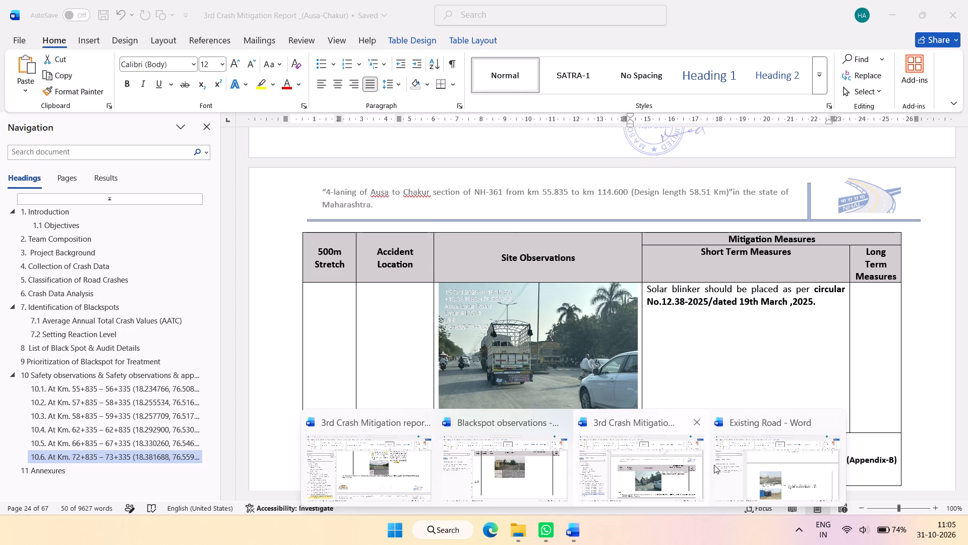
left_click(744, 464)
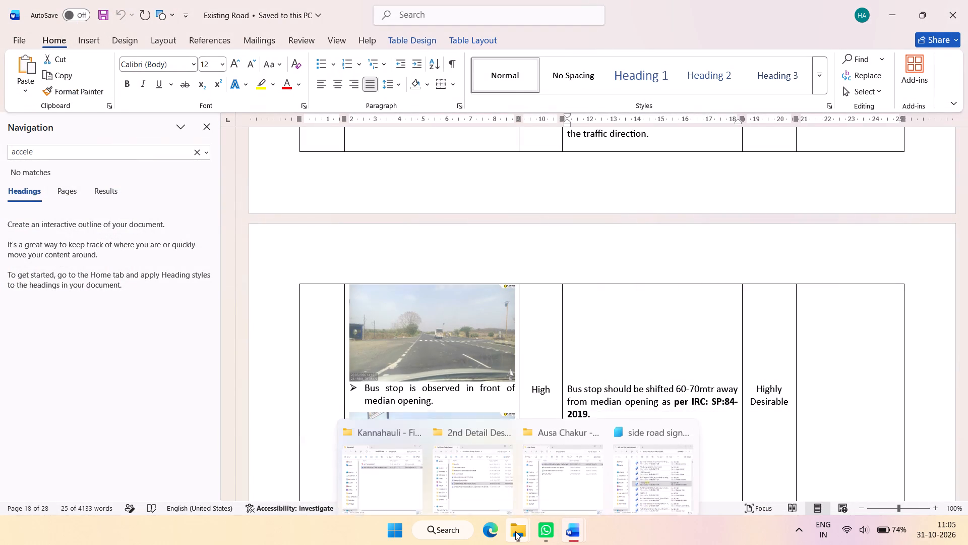
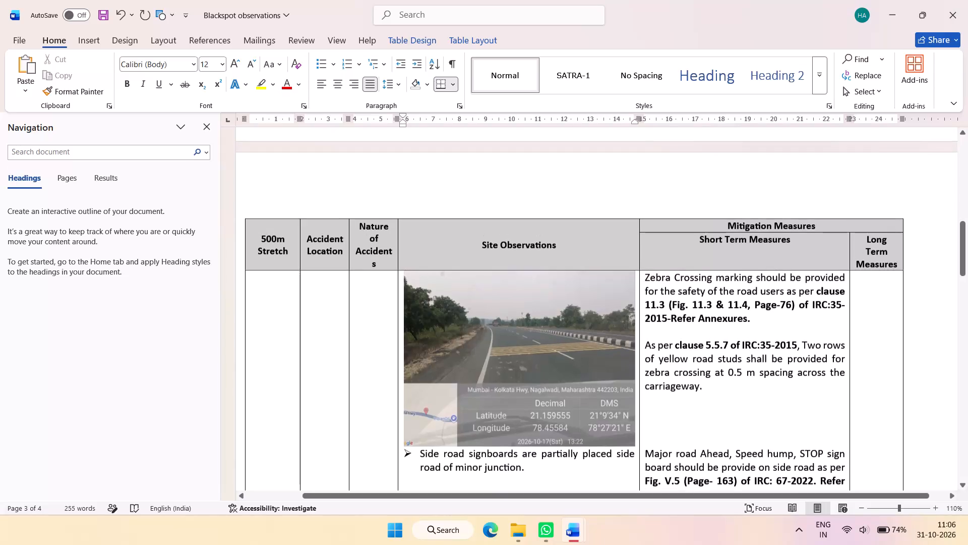
Paste the copied observation "Face of blinker is not aligned with the direction of approaching traffic." above the zebra crossing marking observation.
scroll(524, 397, "up", 4)
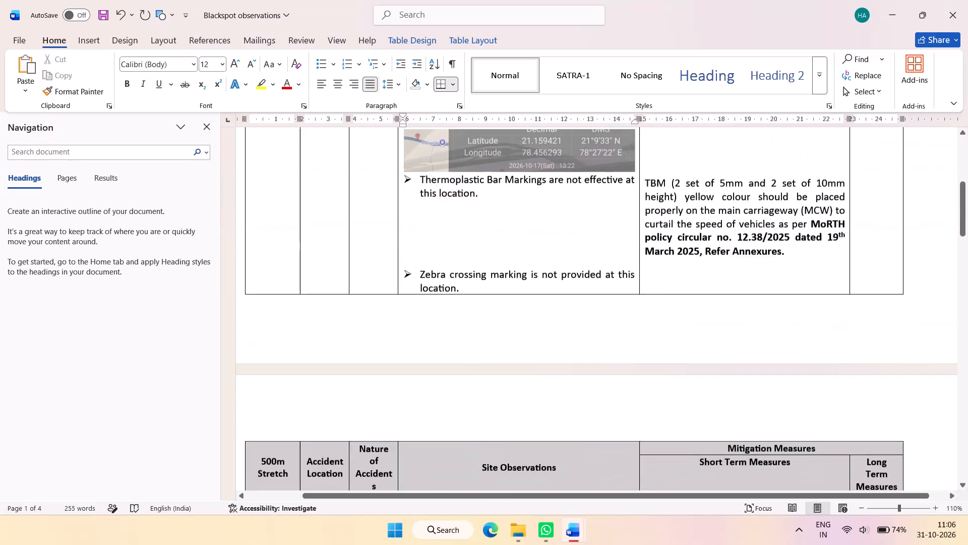
left_click(563, 300)
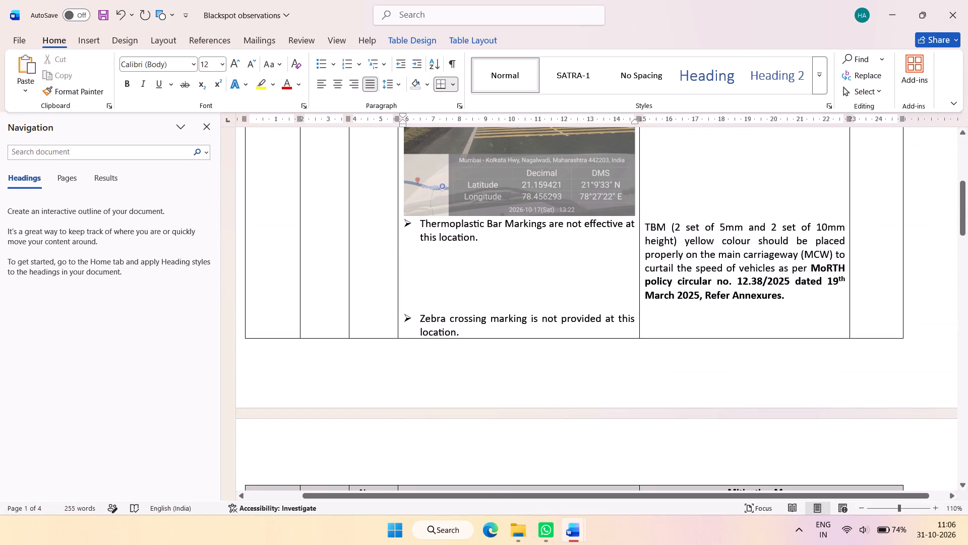
key("Return")
key("ctrl+v")
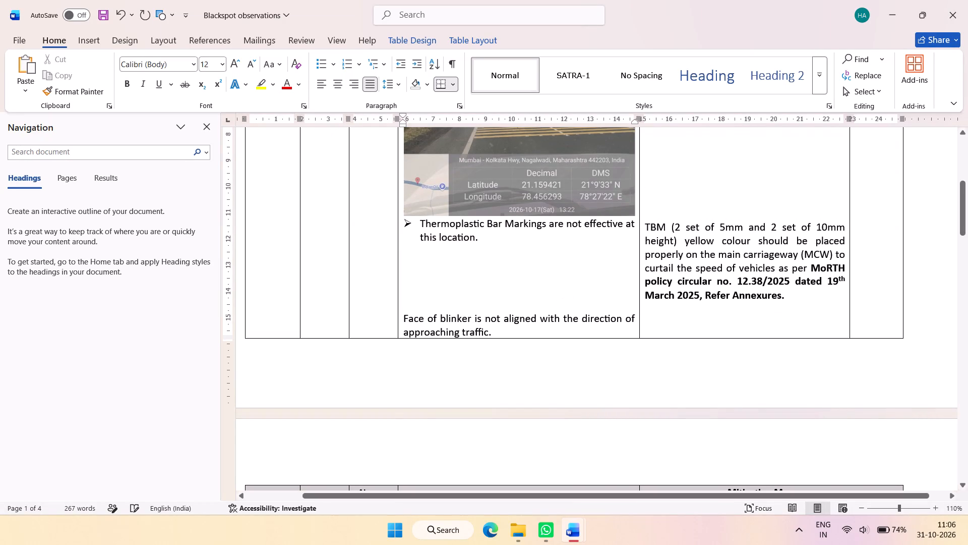
Select the arrow bullet of the "Thermoplastic Bar Markings are not effective at this location" observation.
left_click(402, 224)
left_click(403, 220)
left_click(411, 221)
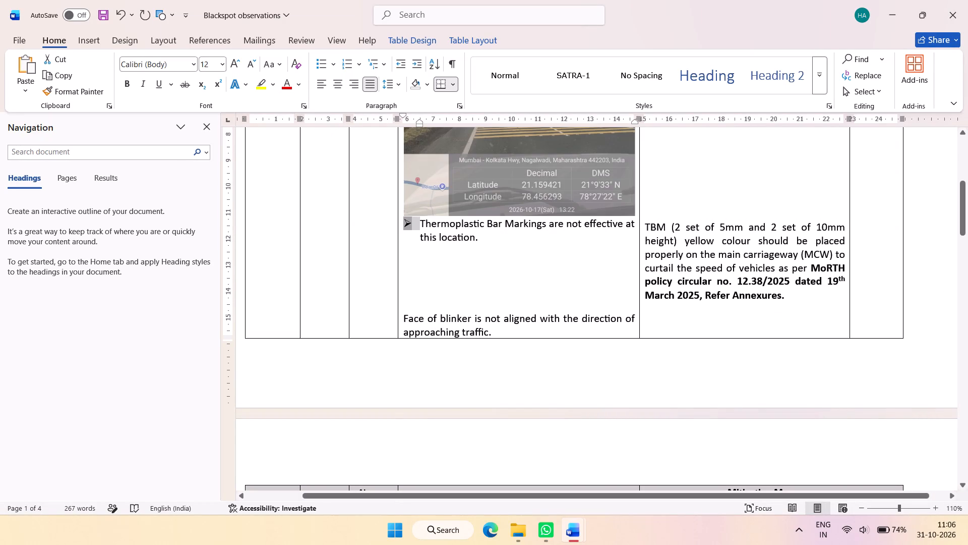
Copy the arrow bullet formatting onto the observation "Face of blinker is not aligned with the direction of approaching traffic.".
left_click(69, 86)
left_click(418, 315)
Switch from the Blackspot observations document to another open window.
key("alt+Tab")
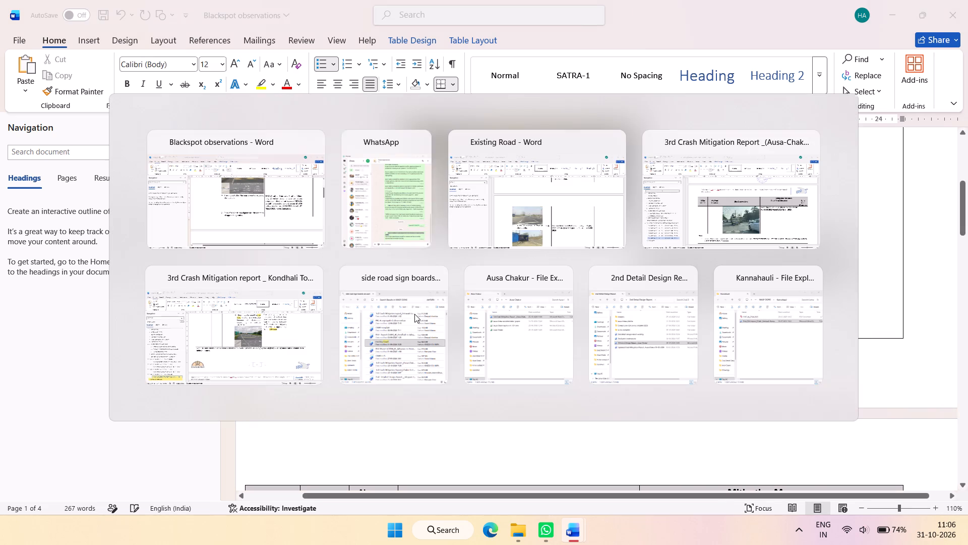
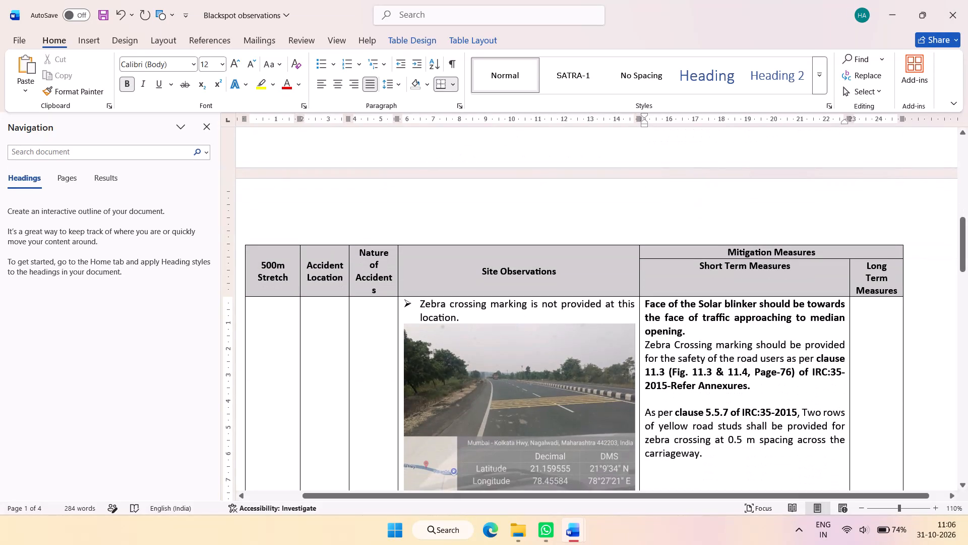
Add a blank line after the solar blinker measure in the Short Term Measures column and remove the bold from its text.
key("Return")
left_click_drag(724, 334, 651, 311)
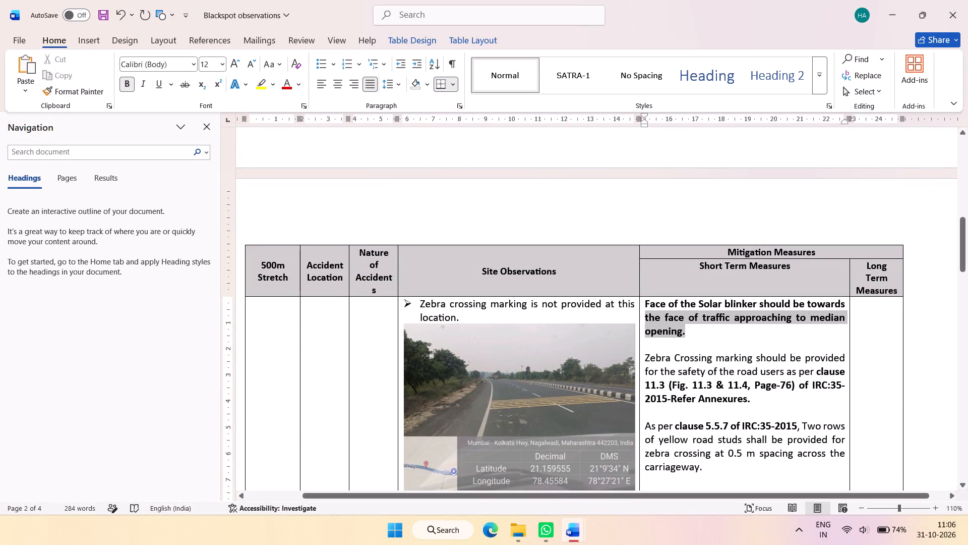
left_click_drag(651, 311, 647, 308)
key("ctrl+b")
Stretch the photo above the Thermoplastic Bar Markings observation slightly taller, pushing the blinker observation onto the following page.
scroll(571, 357, "up", 4)
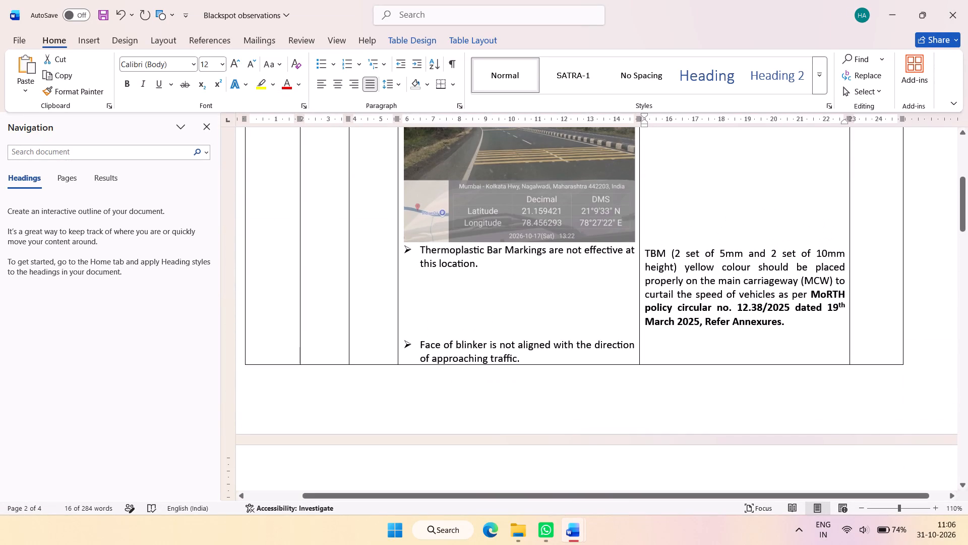
left_click(562, 238)
left_click(520, 243)
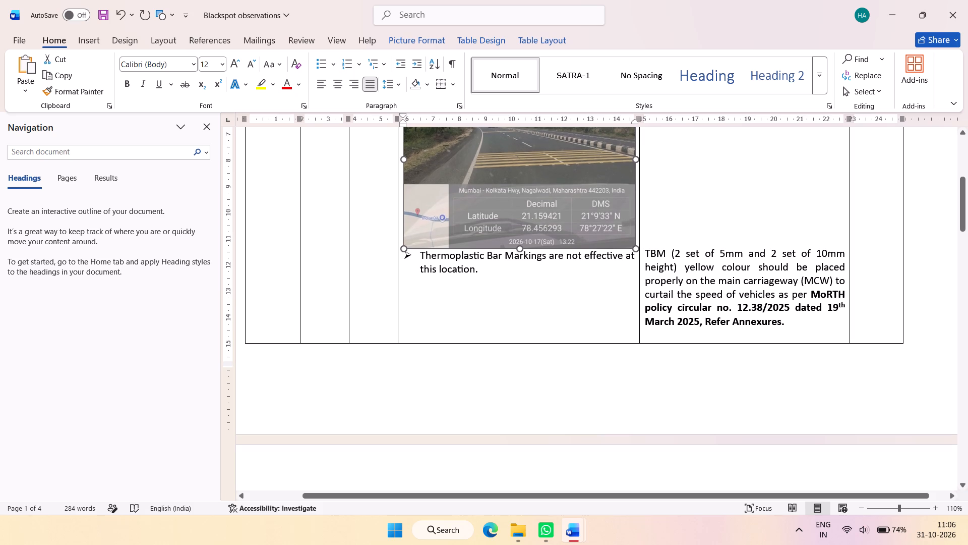
Insert unbulleted blank lines below the blinker observation to align the zebra crossing observation with its short-term measure.
scroll(606, 303, "down", 4)
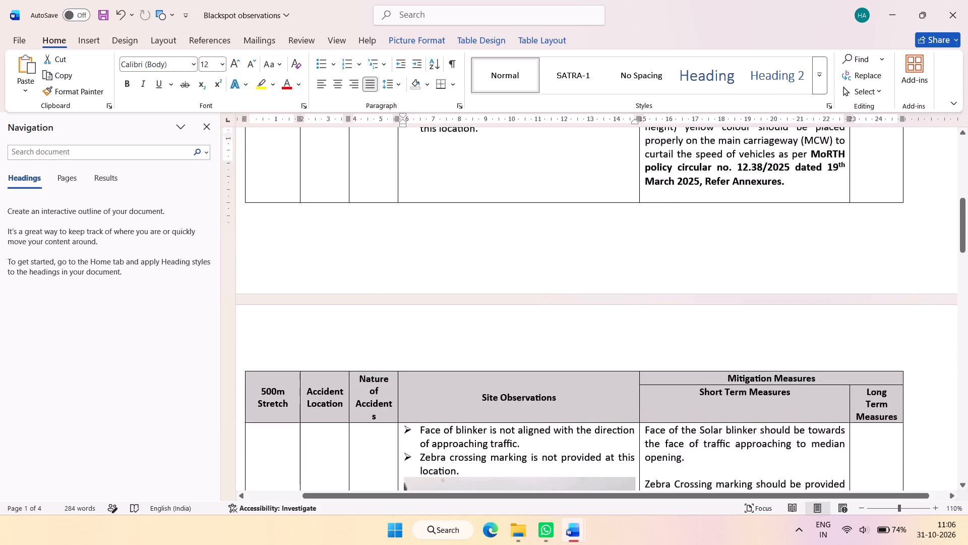
scroll(607, 304, "down", 2)
left_click(590, 246)
key("Return")
key("Return")
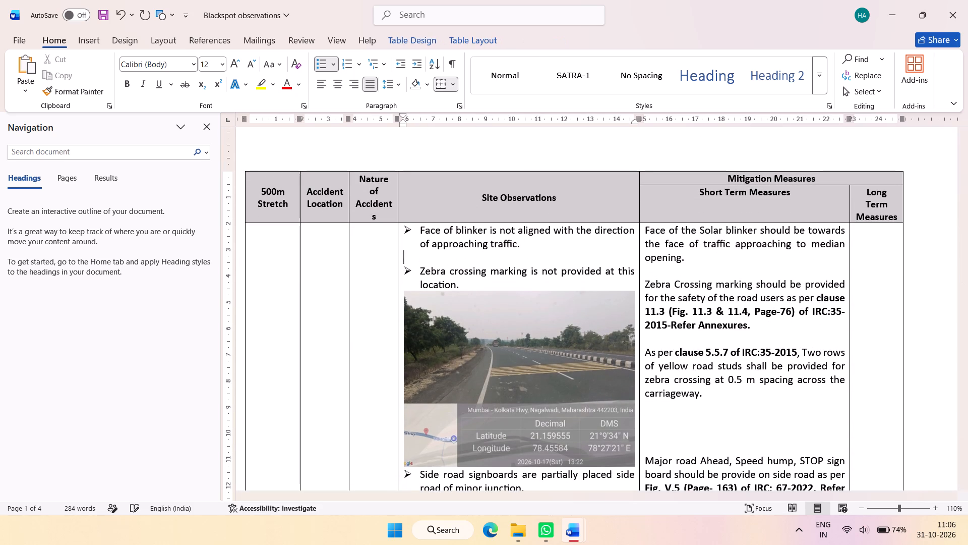
key("Return")
Place the cursor in the empty line below the last photo in Site Observations, just above the 73+000-73+500 row.
scroll(806, 84, "down", 3)
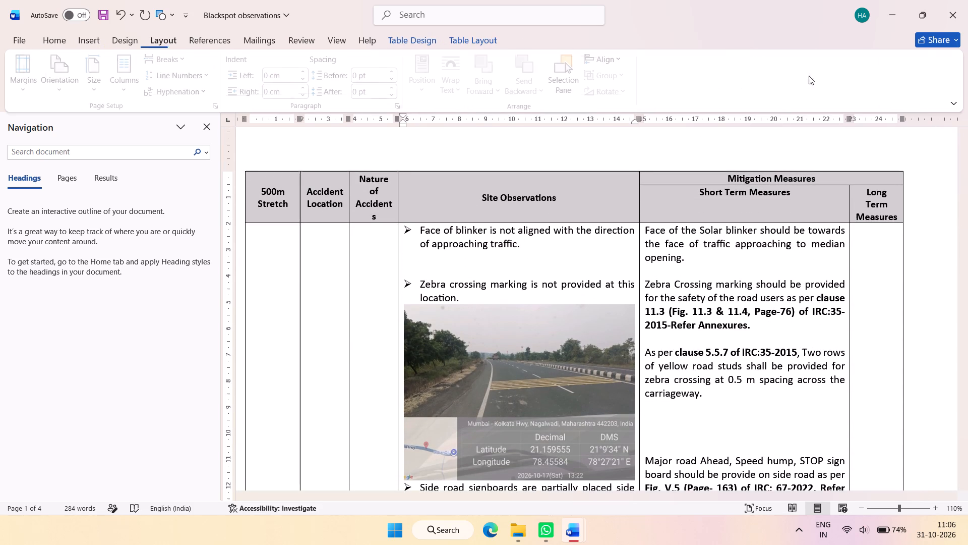
scroll(685, 211, "down", 9)
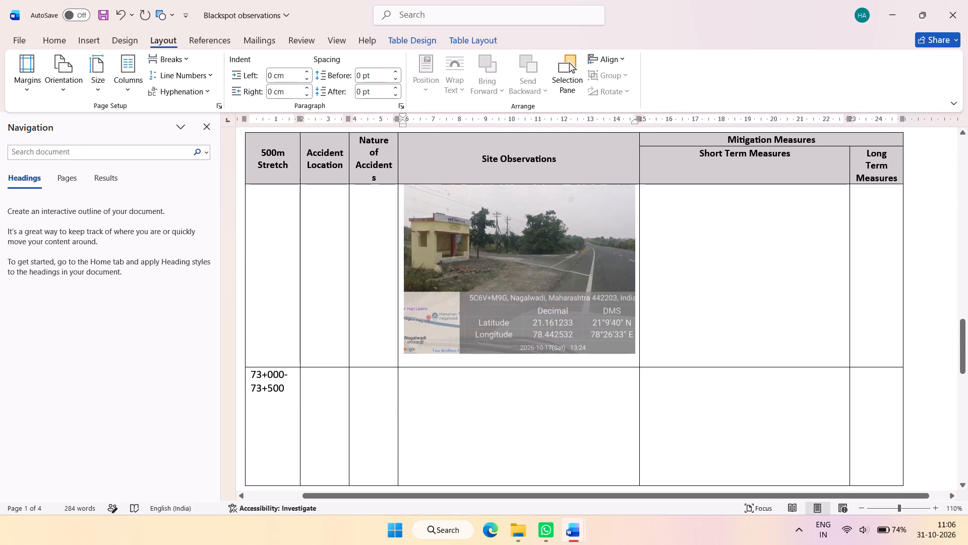
left_click(521, 363)
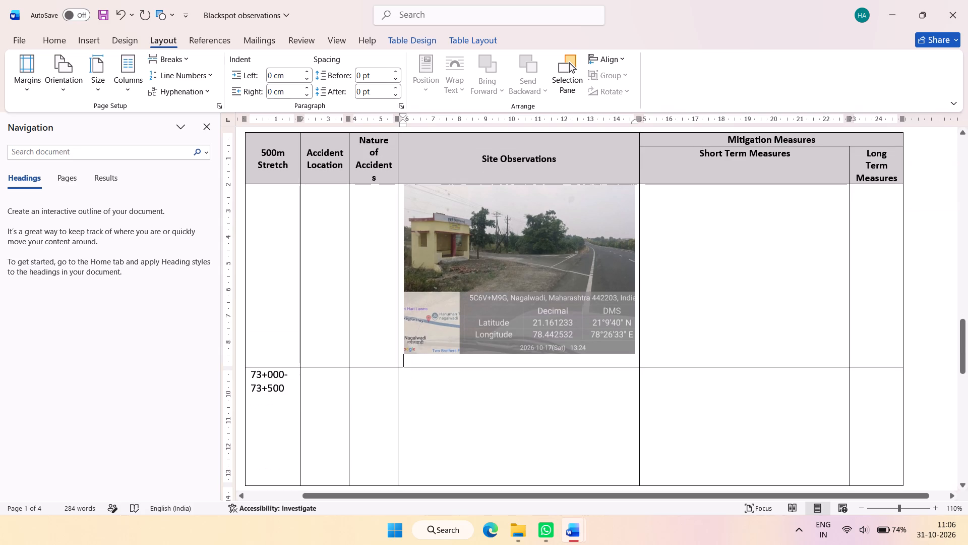
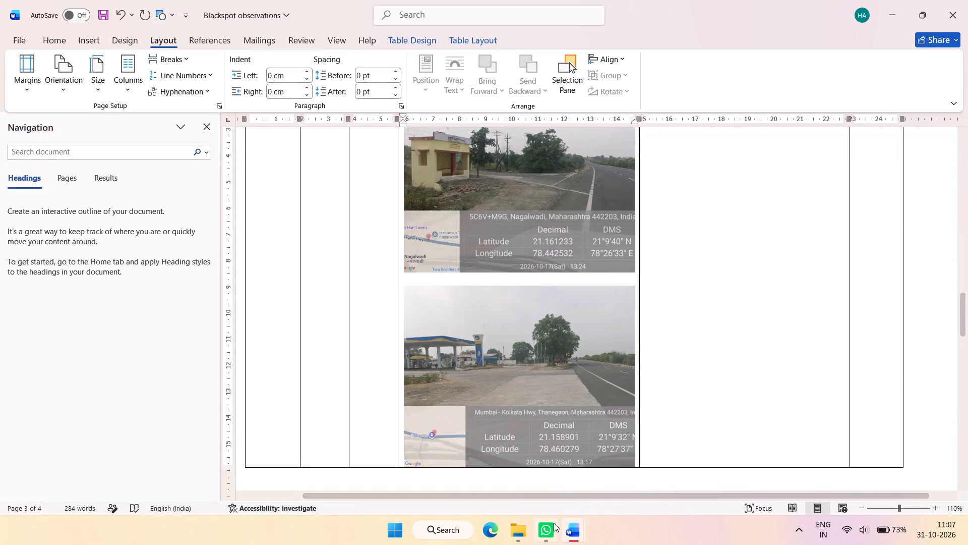
Switch to the file search window and replace the query with "70m accele" to search the MASP DONE folder.
left_click(572, 529)
left_click(527, 529)
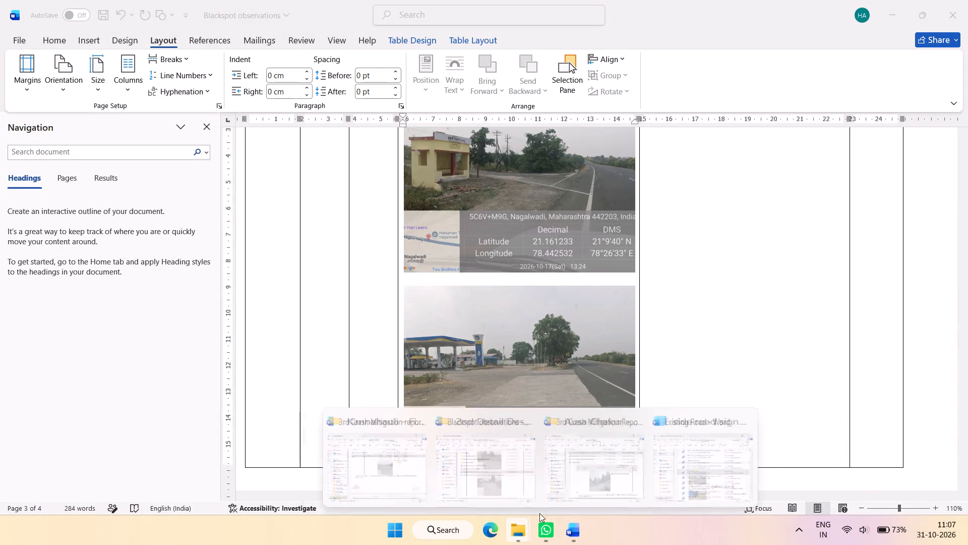
left_click(659, 454)
left_click(541, 127)
double_click(543, 123)
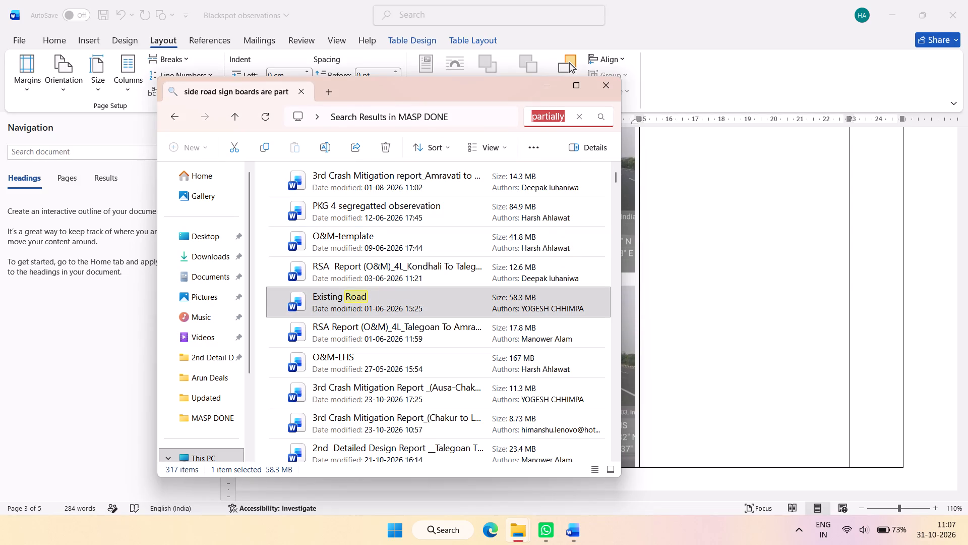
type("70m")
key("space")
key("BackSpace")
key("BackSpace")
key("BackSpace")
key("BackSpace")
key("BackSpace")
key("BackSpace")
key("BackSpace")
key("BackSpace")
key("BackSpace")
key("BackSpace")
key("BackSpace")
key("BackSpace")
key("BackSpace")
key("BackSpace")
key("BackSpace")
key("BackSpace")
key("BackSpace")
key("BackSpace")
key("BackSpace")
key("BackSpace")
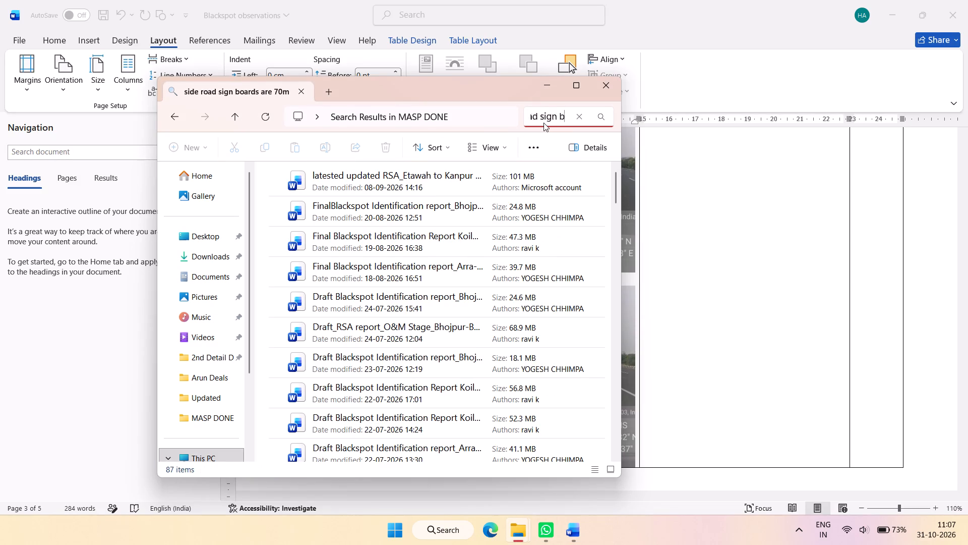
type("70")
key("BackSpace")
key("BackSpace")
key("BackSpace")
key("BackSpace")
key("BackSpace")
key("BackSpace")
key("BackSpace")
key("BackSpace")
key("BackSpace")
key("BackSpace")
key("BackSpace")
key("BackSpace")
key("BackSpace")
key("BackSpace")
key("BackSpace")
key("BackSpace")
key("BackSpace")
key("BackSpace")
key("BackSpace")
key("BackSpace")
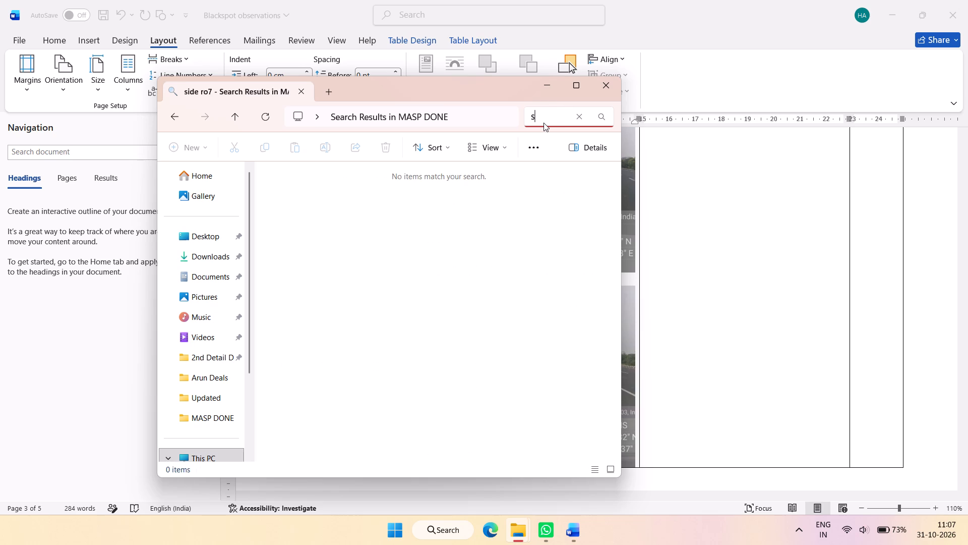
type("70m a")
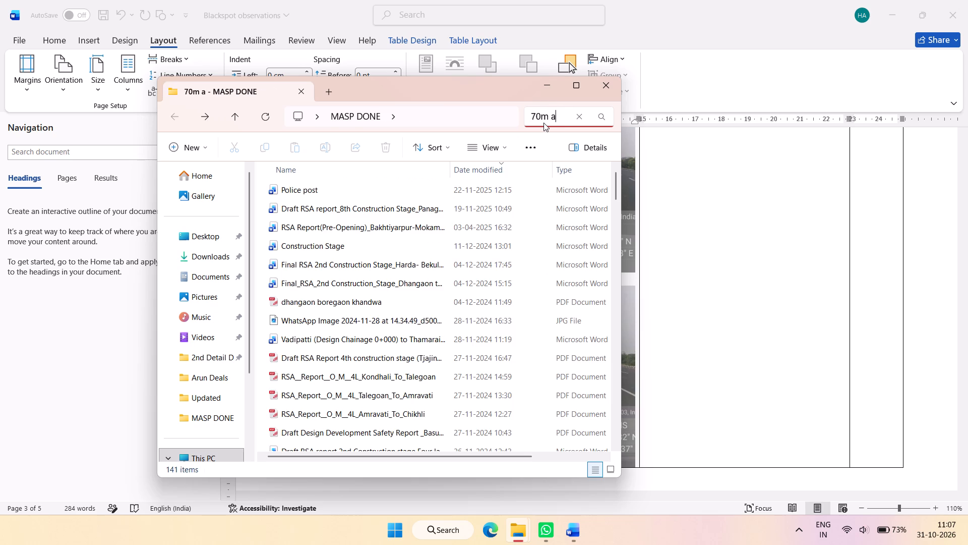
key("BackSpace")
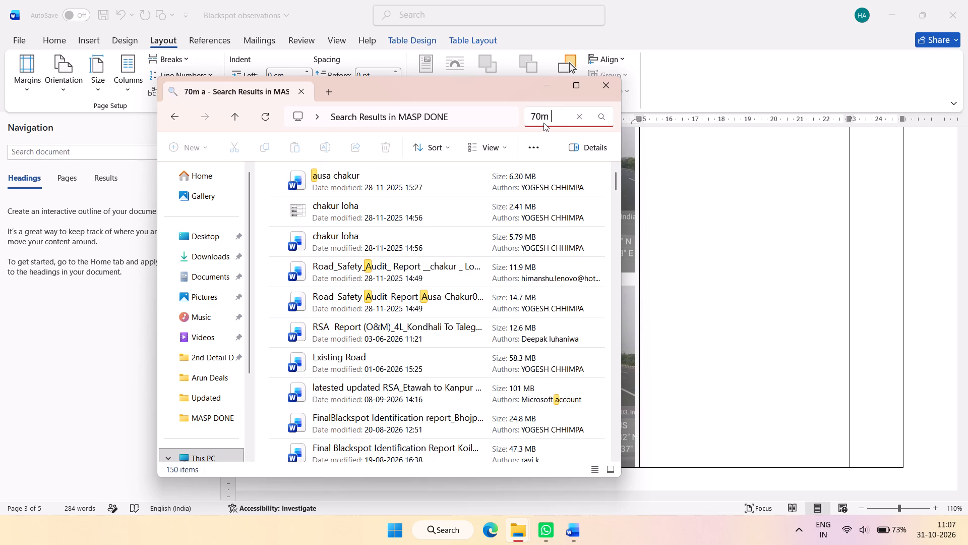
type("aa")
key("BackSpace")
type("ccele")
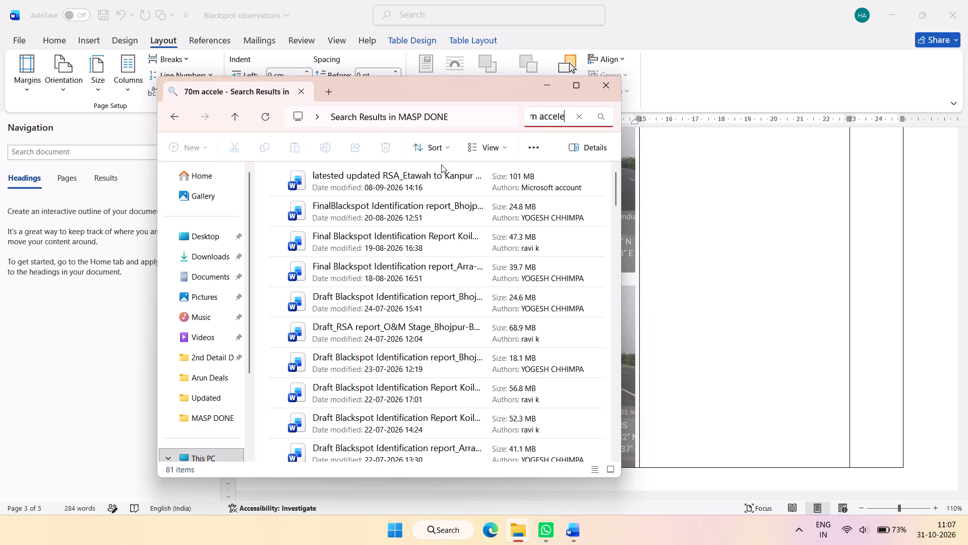
Open the report "latested updated RSA_Etawah to Kanpur" from the search results.
left_click(402, 179)
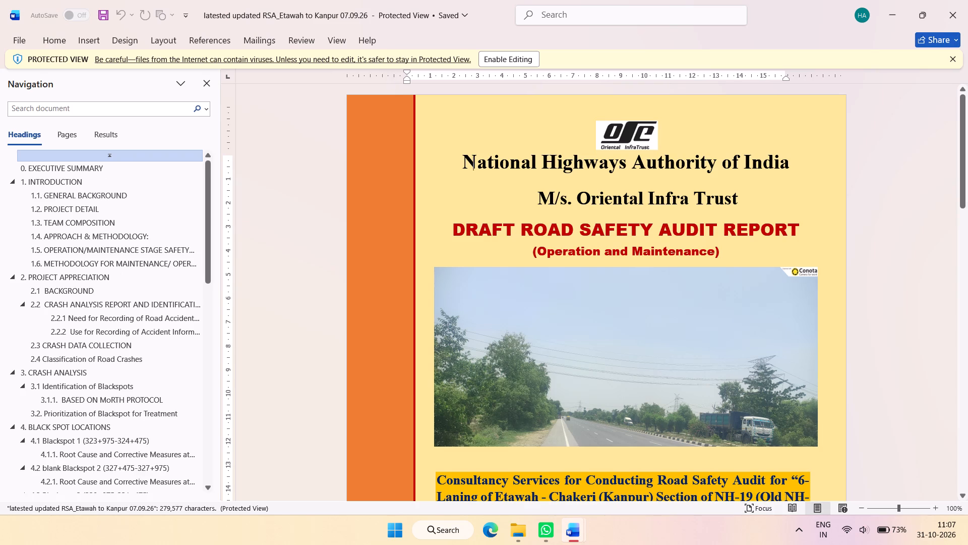
Search the Etawah to Kanpur report for "acceleration" and go to the fuel pump measure beginning "Minimum Acceleration of 100m & Deceleration of 70m".
left_click(60, 121)
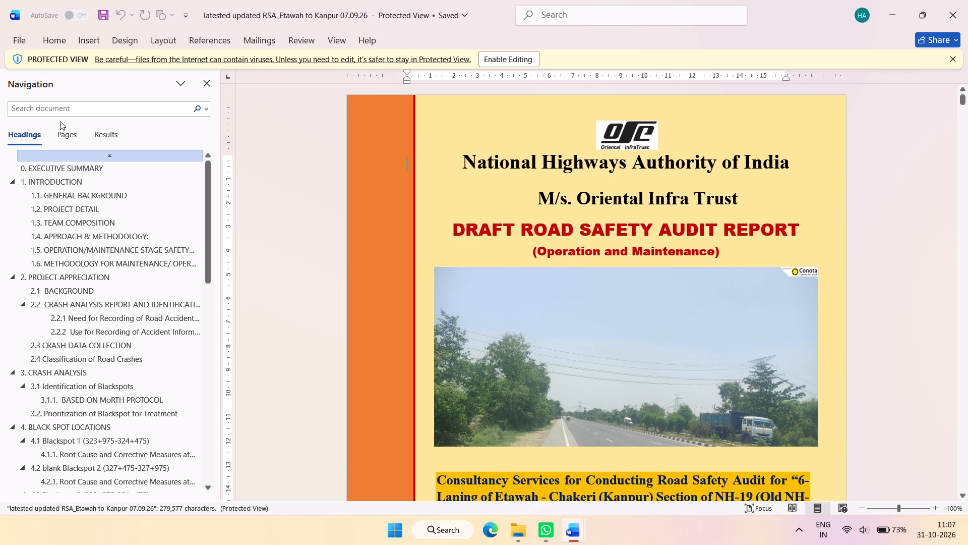
left_click(60, 115)
left_click(59, 108)
type("acce;le")
key("BackSpace")
key("BackSpace")
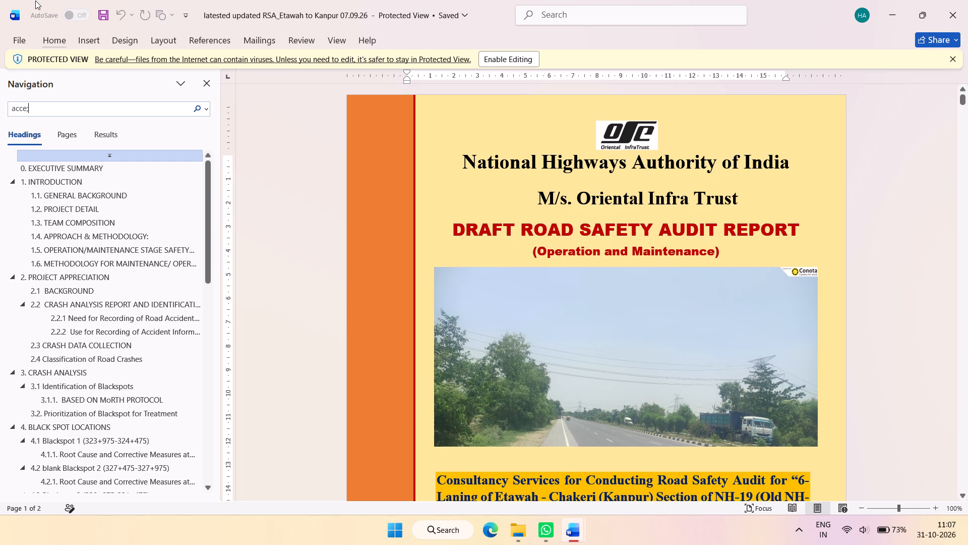
key("BackSpace")
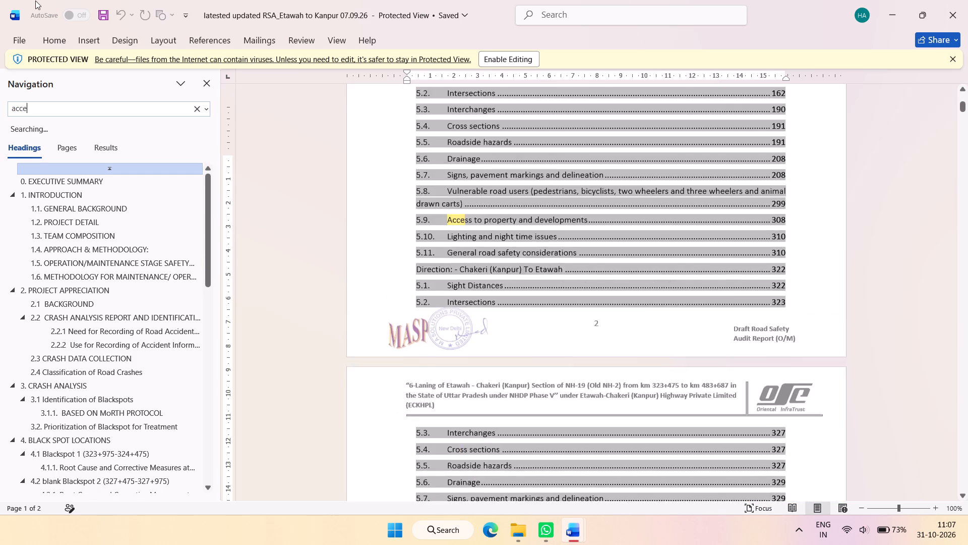
type("leration")
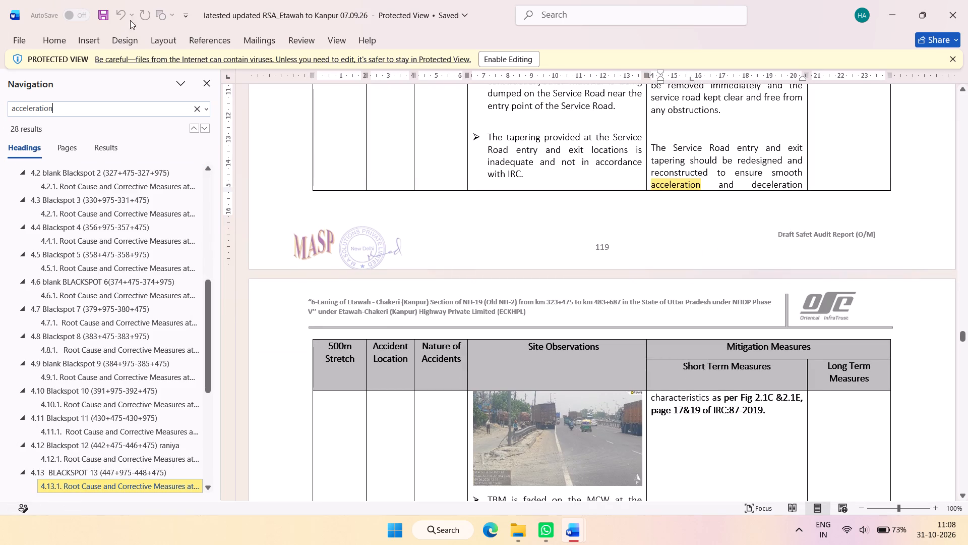
left_click(112, 145)
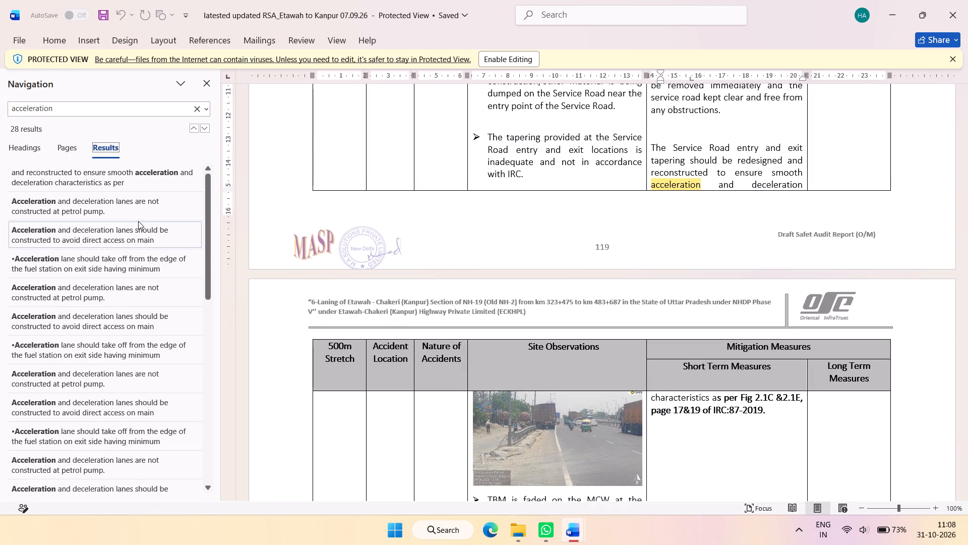
scroll(109, 325, "down", 18)
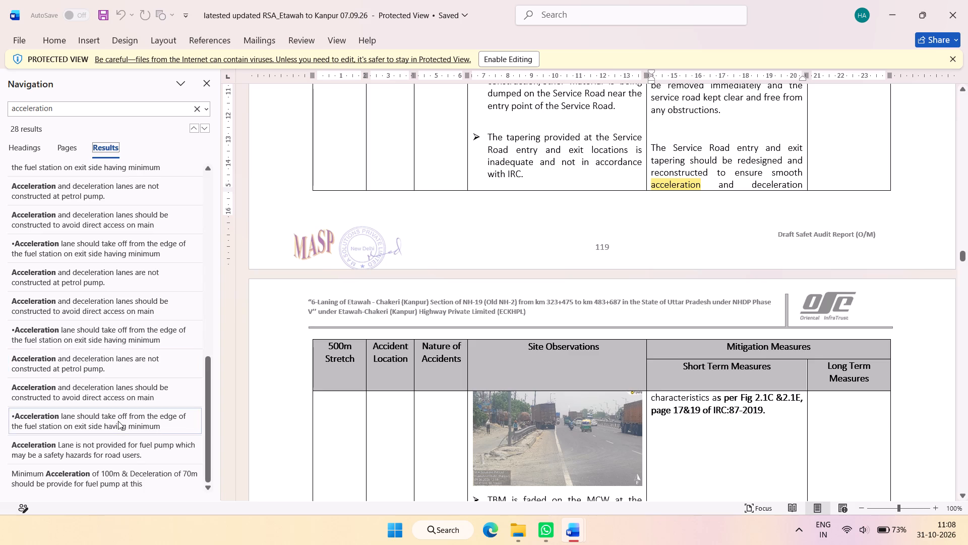
left_click(132, 470)
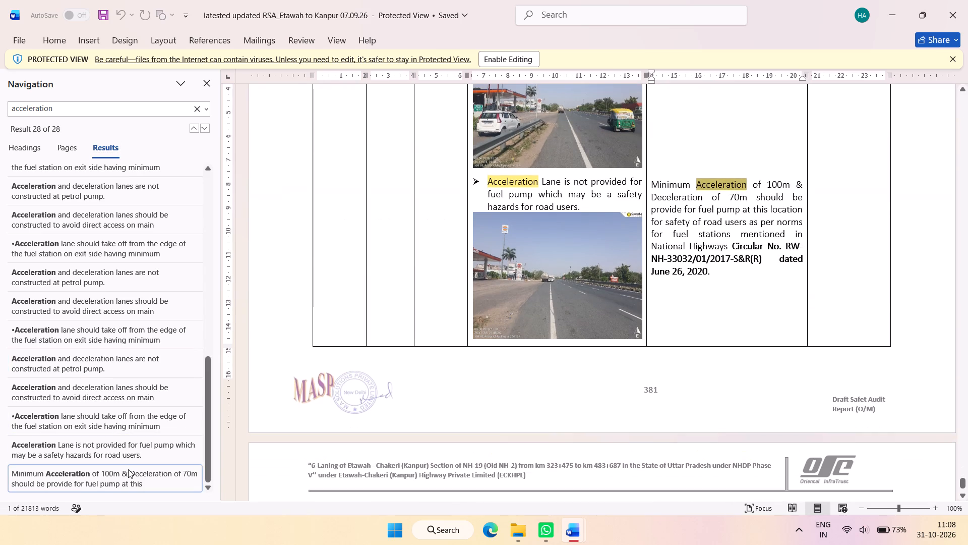
Copy the observation "Acceleration Lane is not provided for fuel pump…" into the Blackspot observations table, directly above the fuel pump photo.
left_click_drag(588, 204, 509, 185)
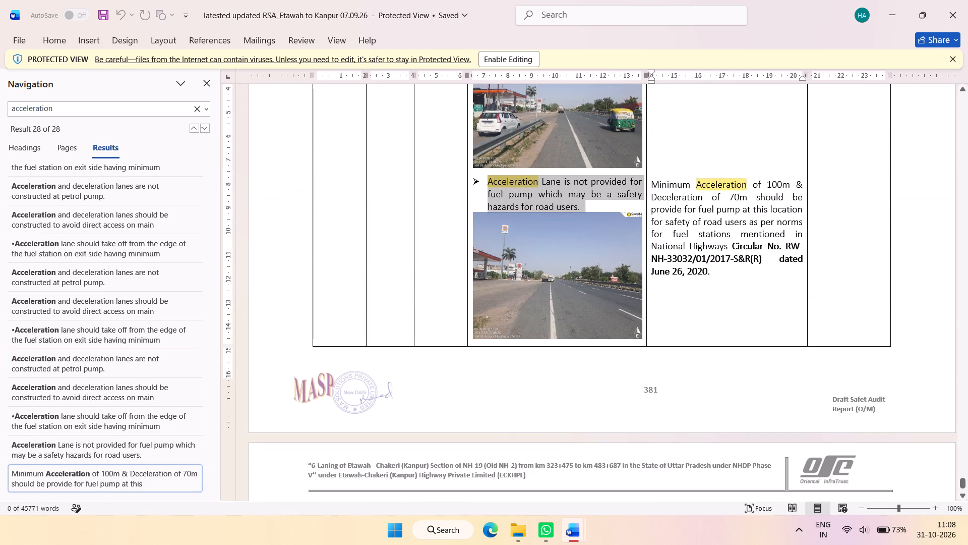
left_click_drag(509, 185, 499, 183)
key("ctrl+c")
key("ctrl+c")
key("ctrl+c")
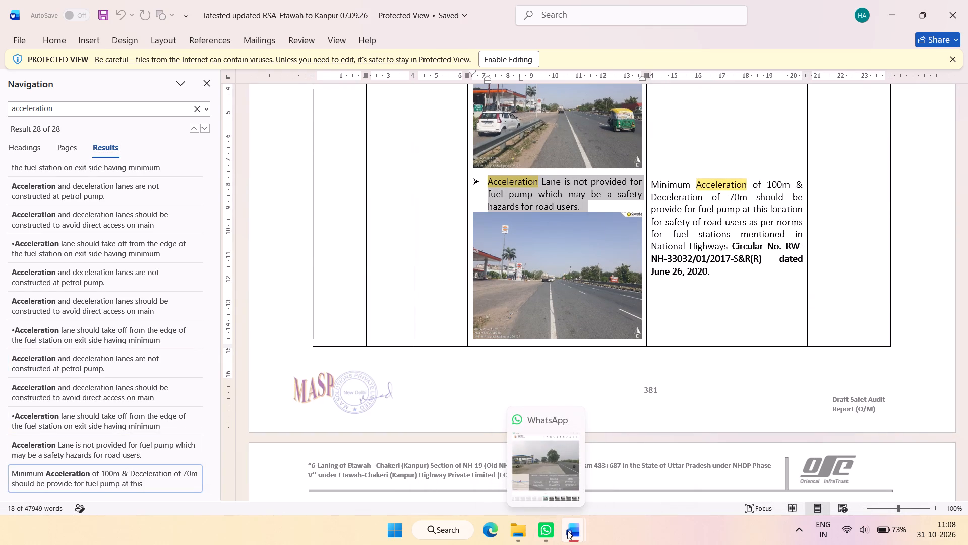
left_click(446, 464)
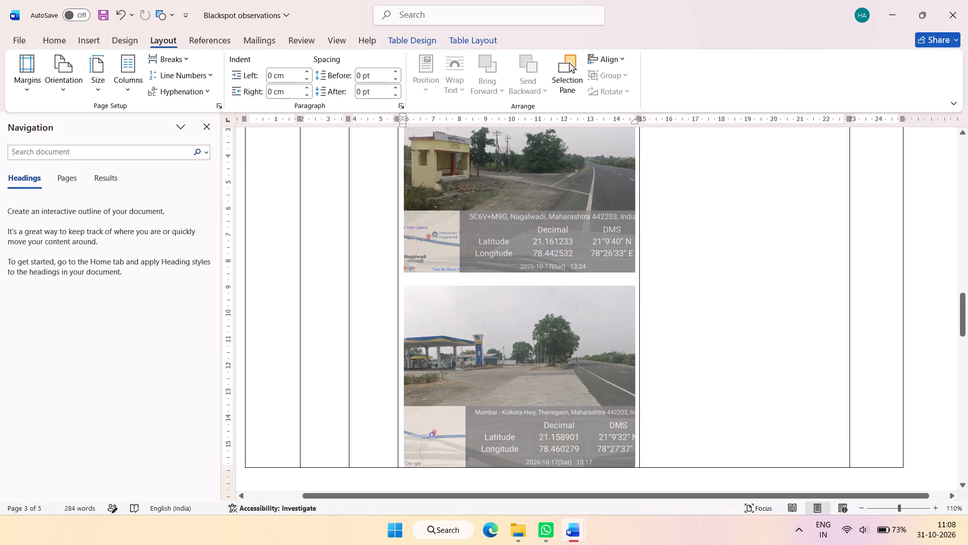
left_click(467, 277)
key("ctrl+v")
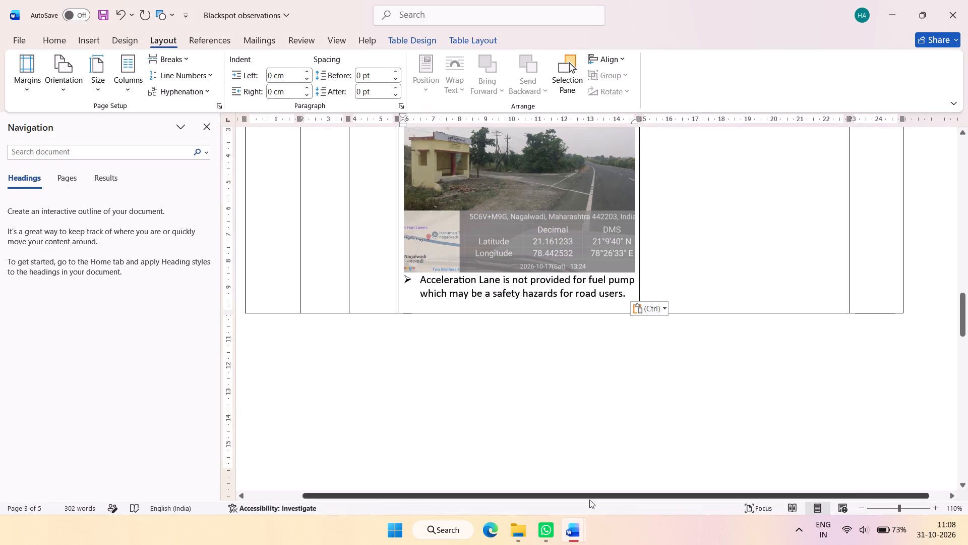
Copy the short-term measure "Minimum Acceleration of 100m & Deceleration of 70m…" from the Etawah to Kanpur report.
left_click(575, 526)
left_click(831, 468)
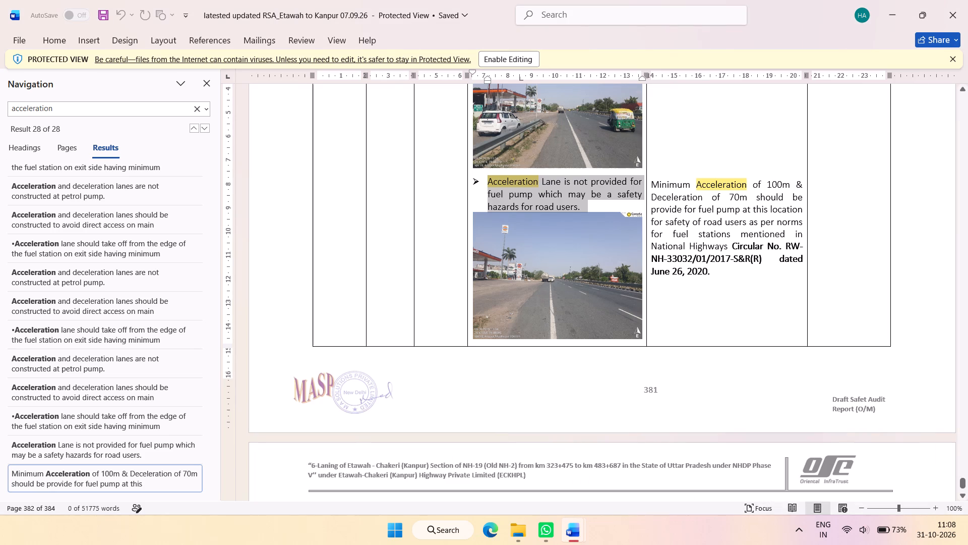
left_click_drag(721, 271, 662, 186)
key("ctrl+c")
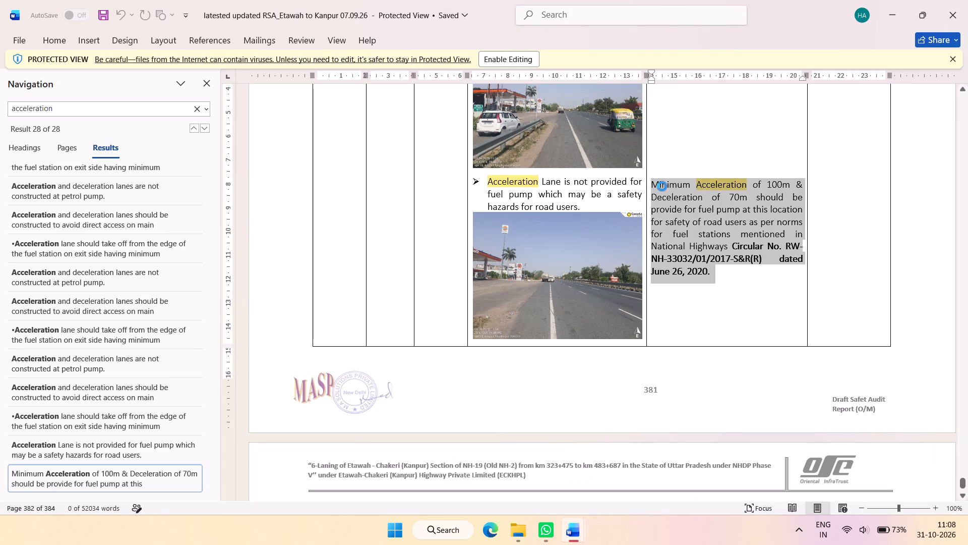
key("ctrl+c")
key("ctrl+c")
Paste the copied measure into the Blackspot table's Short Term Measures cell, spaced down with blank lines to sit beside the acceleration lane observation.
key("alt+Tab")
left_click(697, 263)
scroll(698, 306, "up", 3)
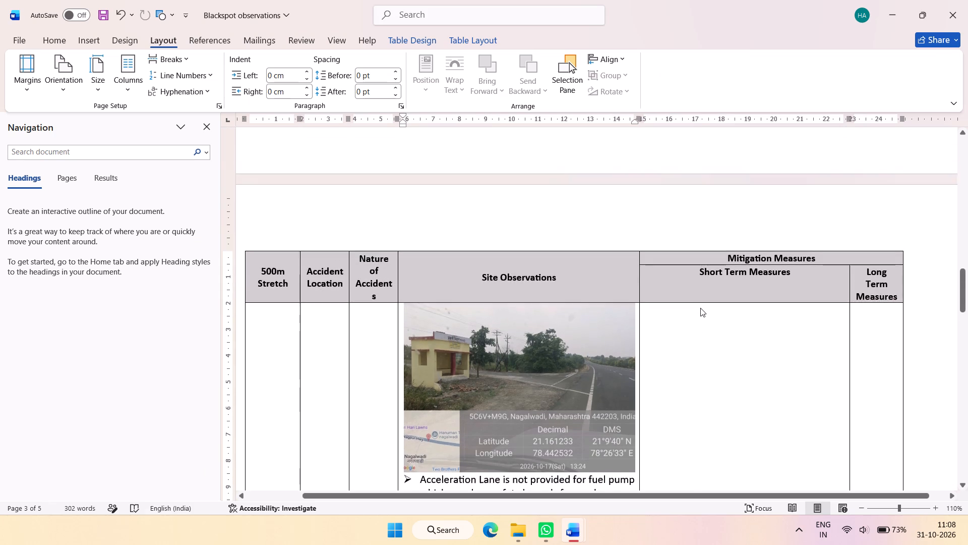
scroll(701, 311, "up", 3)
left_click(722, 238)
key("Return")
key("Return")
key("Return")
key("Return")
key("Return")
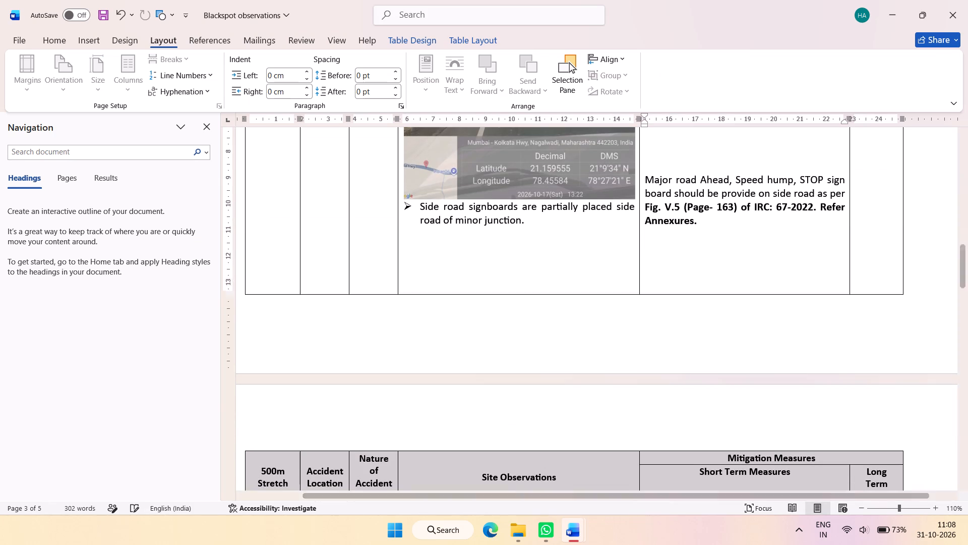
key("Return")
key("Return")
key("Return")
key("Return")
key("Return")
key("Return")
key("Return")
key("ctrl+v")
scroll(777, 250, "down", 2)
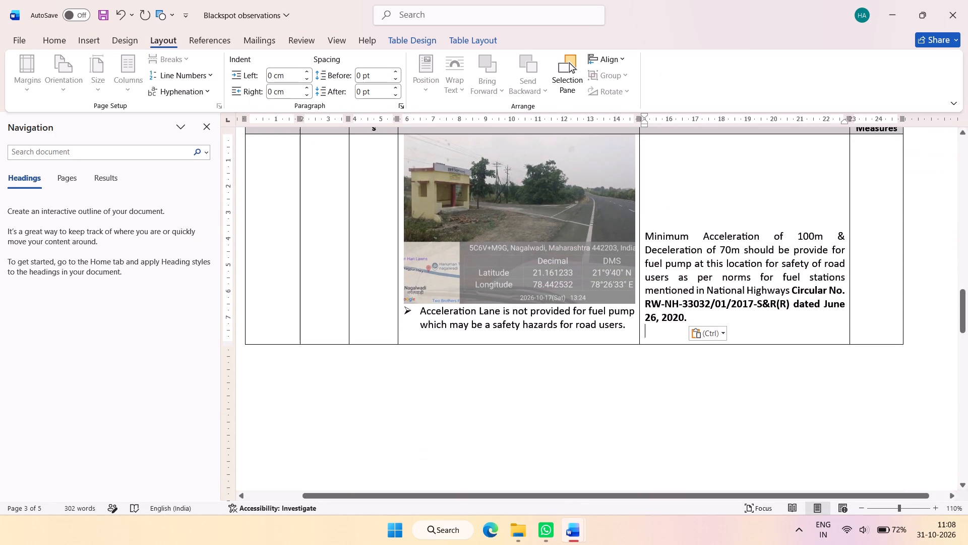
Copy the phrase "Wrong side movement of vehicles is observed at this location" from the observation on the Etawah to Kanpur report's following page.
left_click(567, 523)
left_click(838, 461)
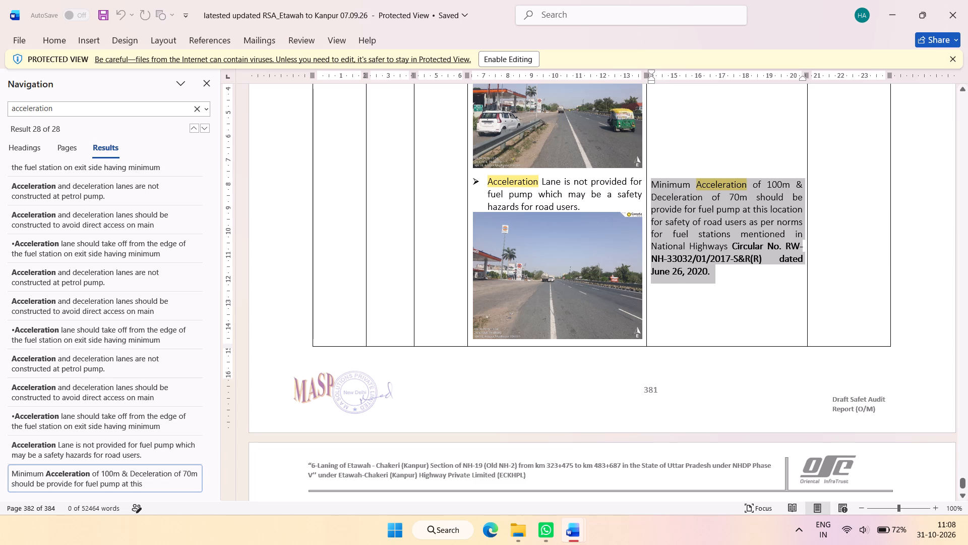
left_click(744, 319)
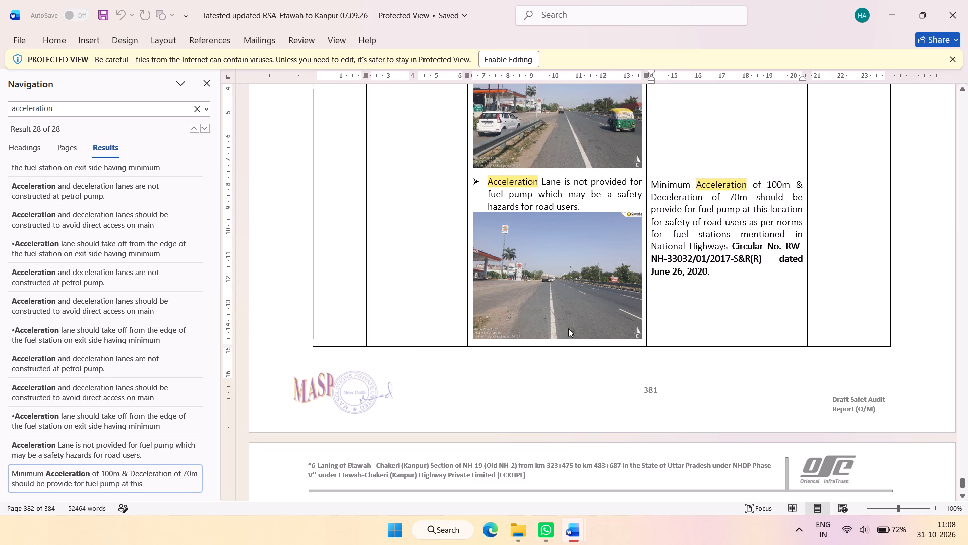
scroll(589, 318, "down", 7)
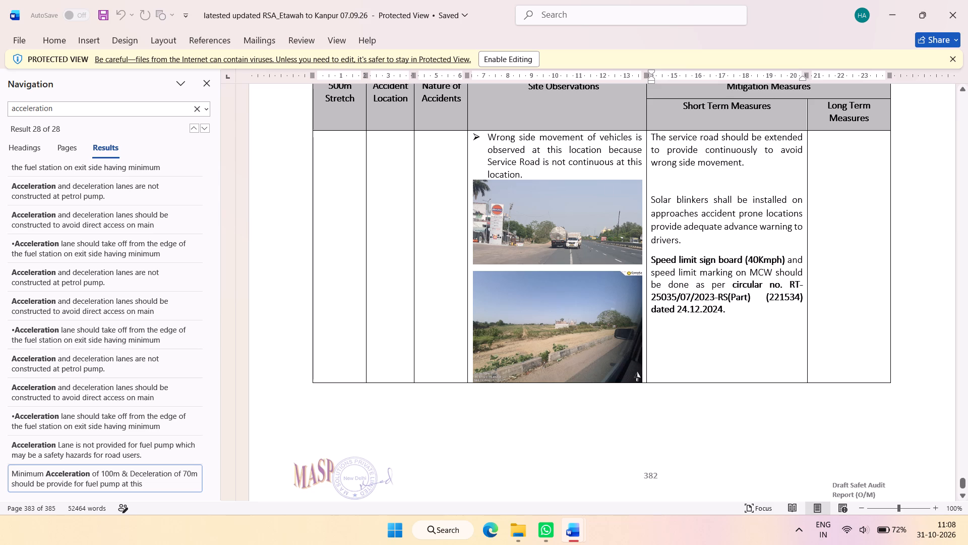
left_click_drag(525, 174, 497, 140)
key("ctrl+c")
key("ctrl+c")
key("ctrl+c")
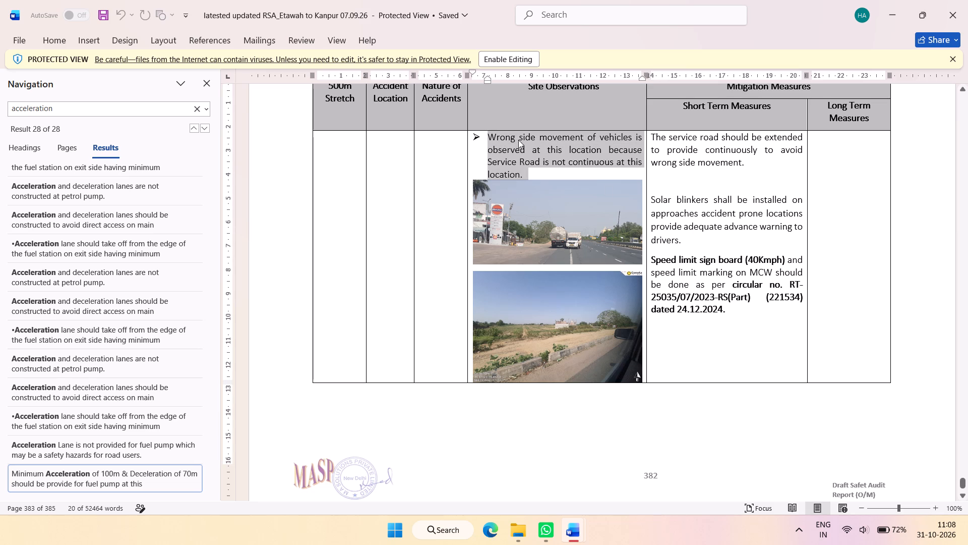
left_click(526, 139, "ctrl")
left_click_drag(489, 136, 536, 139)
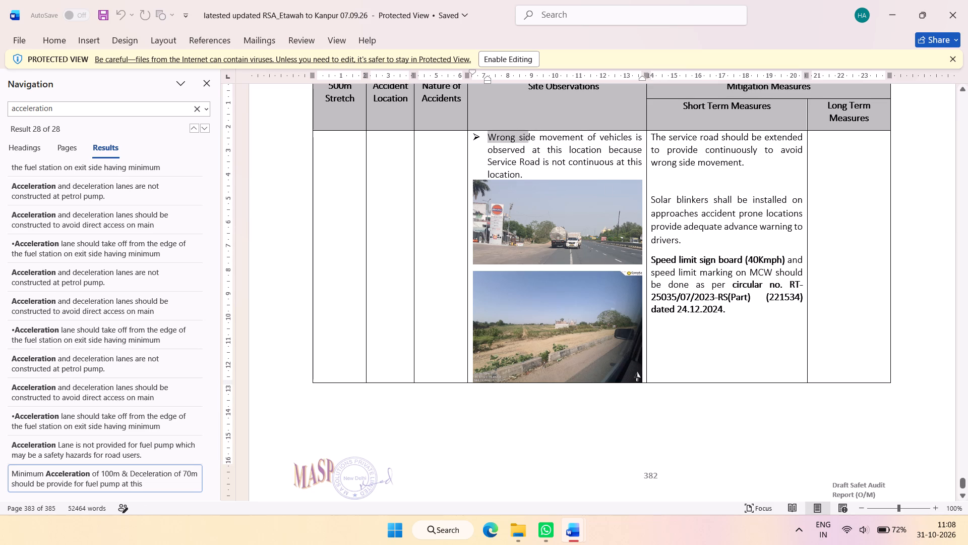
left_click_drag(536, 139, 584, 145)
key("ctrl+c")
key("ctrl+c")
Paste the wrong side movement observation on a new line below the fuel pump photo in the Blackspot observations table.
key("alt+Tab")
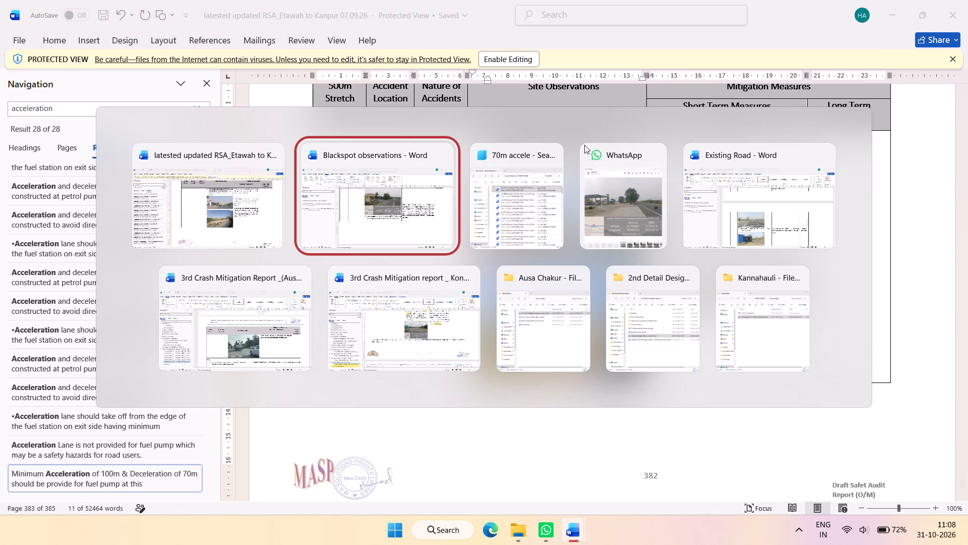
scroll(514, 321, "down", 8)
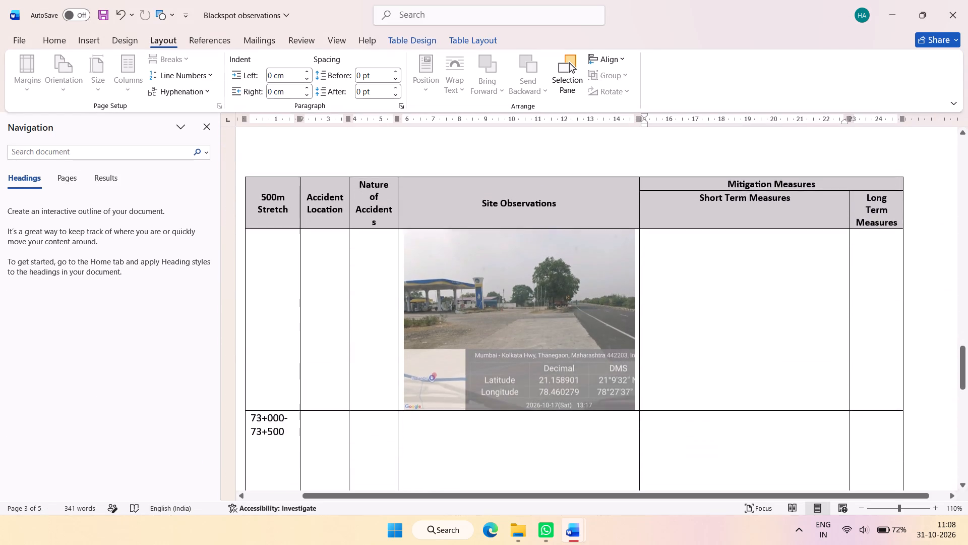
left_click(636, 331)
key("Return")
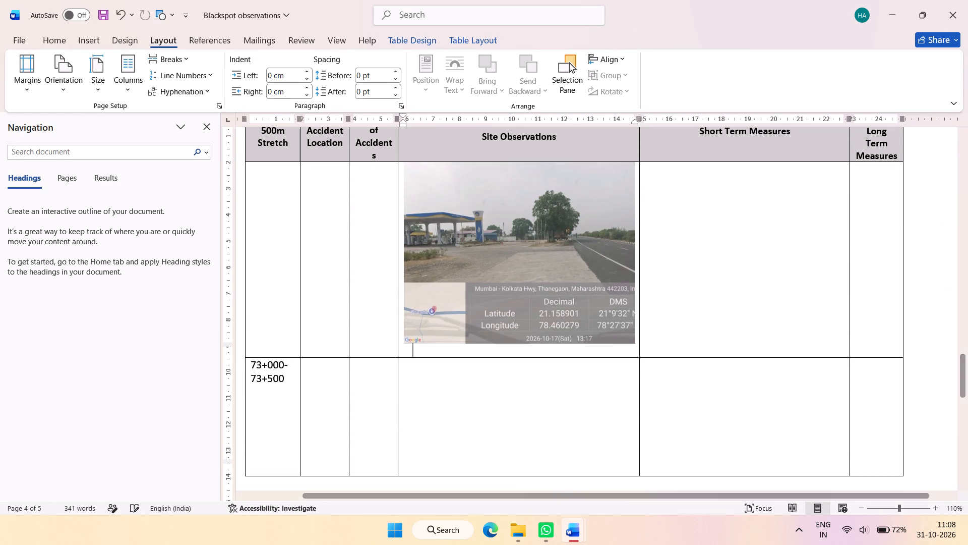
key("ctrl+v")
Apply the acceleration lane observation's arrow bullet formatting to the wrong side movement observation and end its sentence with a full stop.
scroll(481, 353, "up", 3)
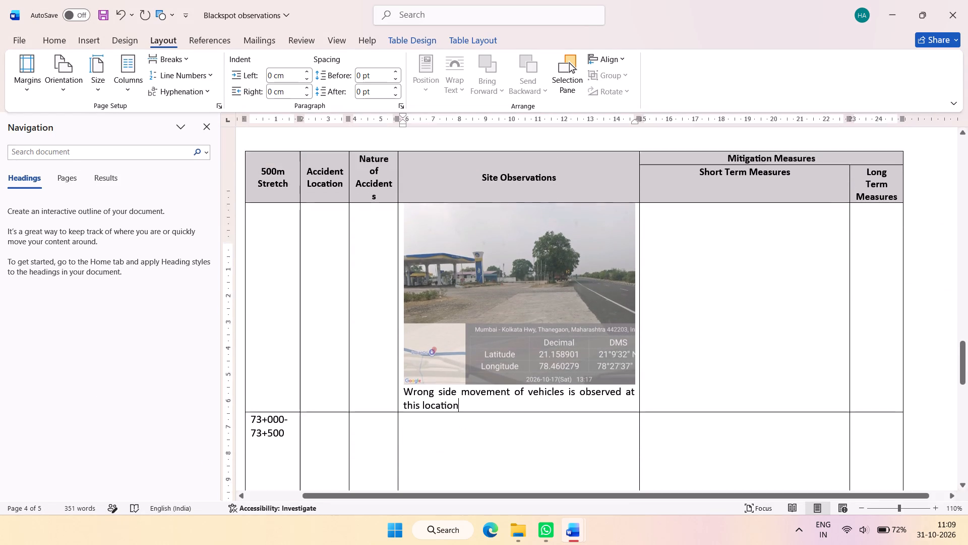
scroll(481, 352, "up", 2)
scroll(435, 242, "up", 2)
left_click(406, 247)
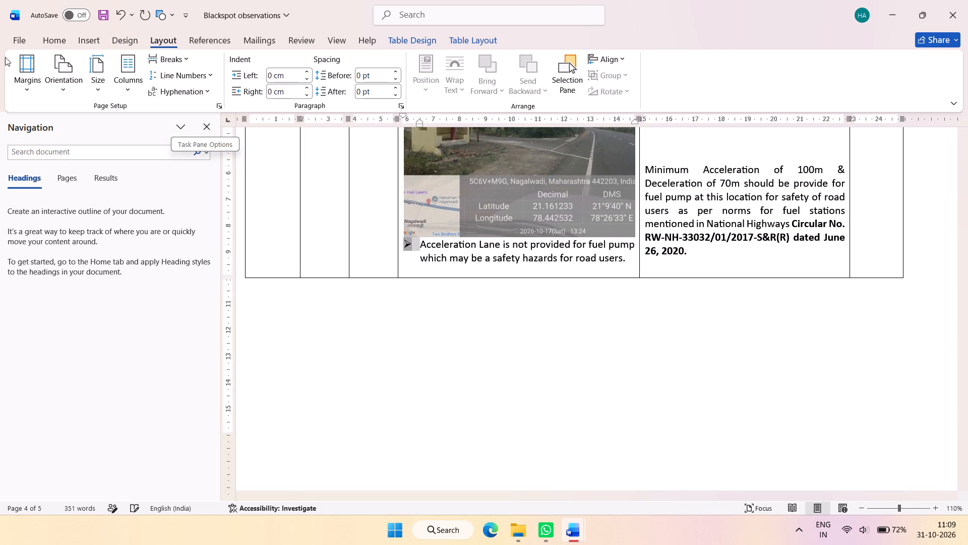
left_click(51, 41)
left_click(50, 91)
scroll(388, 281, "down", 8)
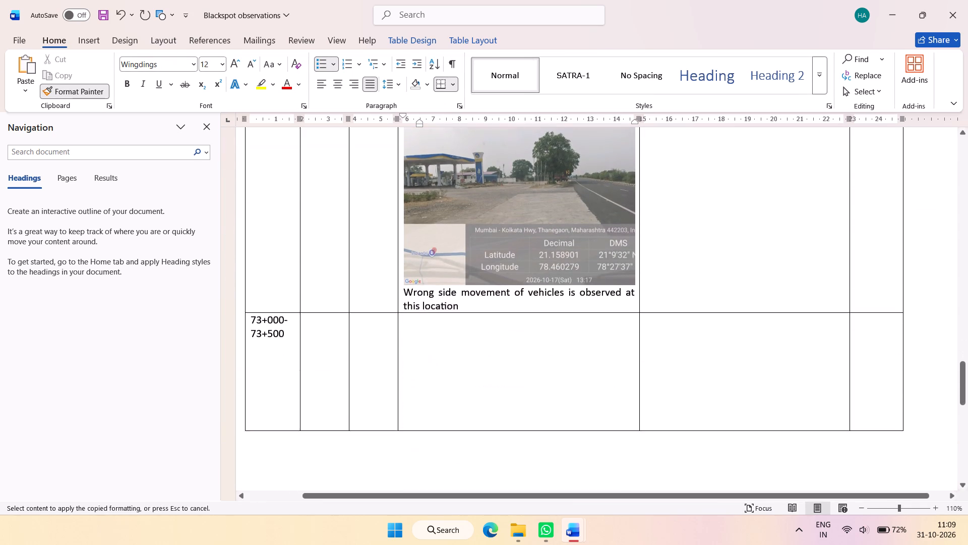
left_click(427, 282)
left_click(484, 300)
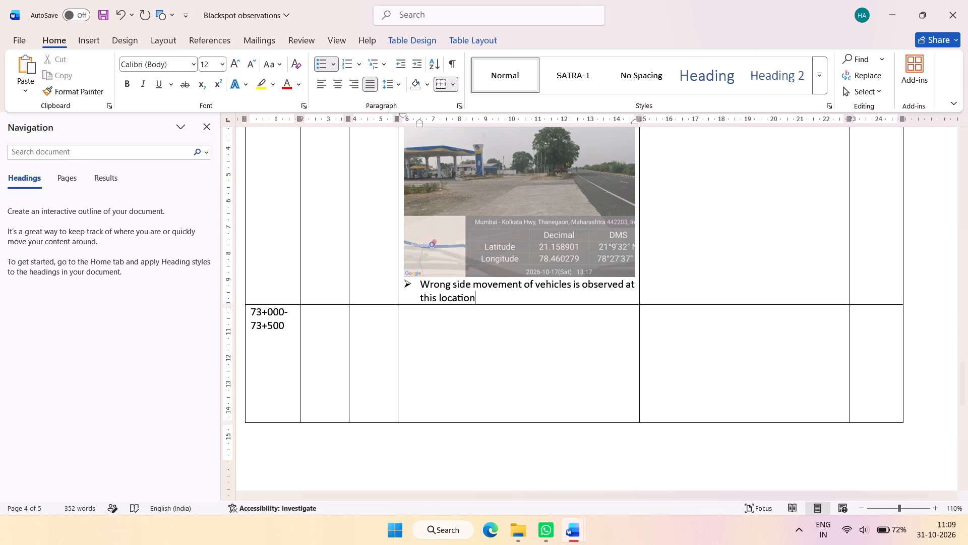
key("period")
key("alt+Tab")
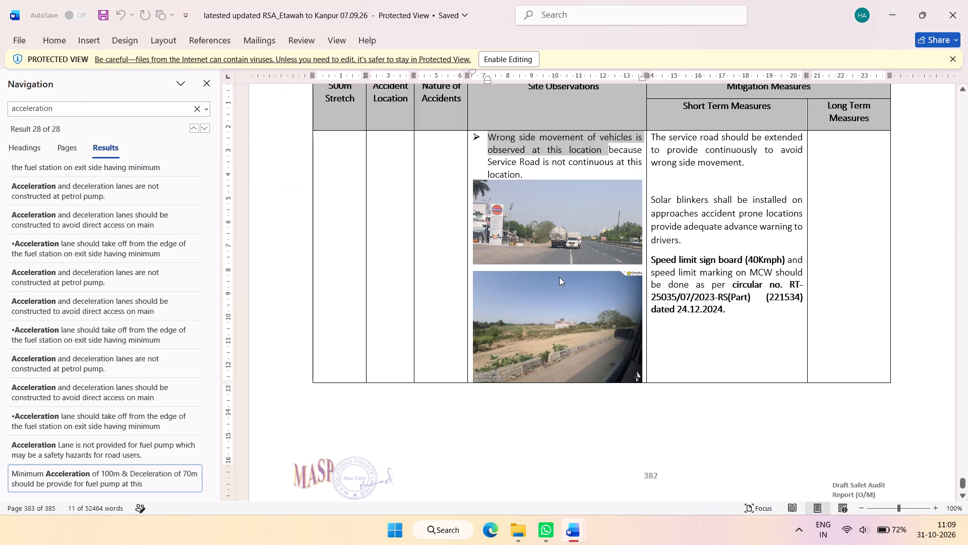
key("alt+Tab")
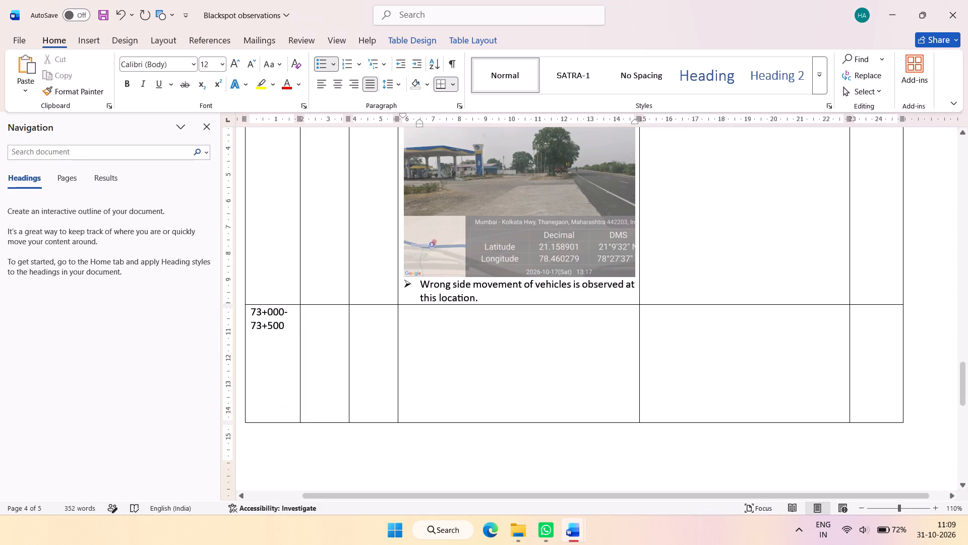
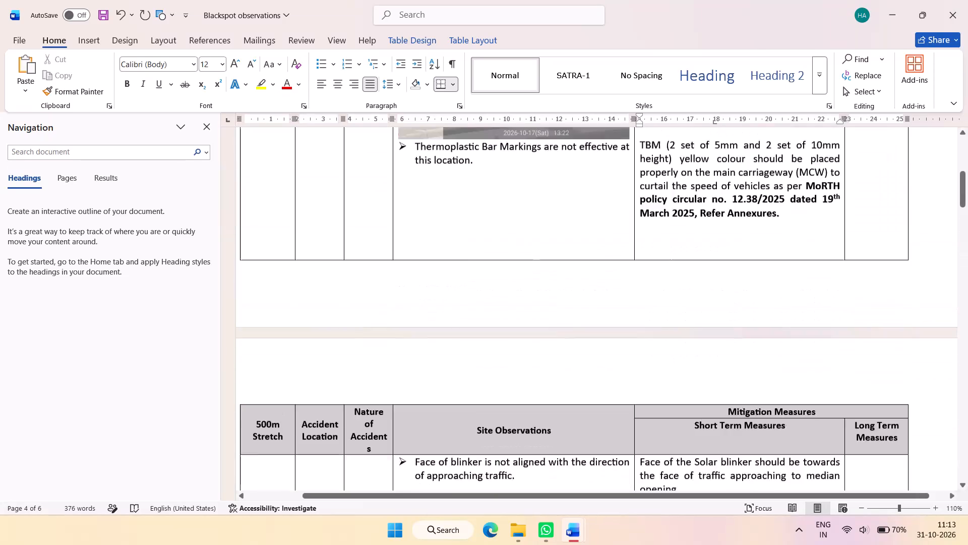
Enter "69+000 , 69+500" as the Accident Location for the 69+000-69+500 stretch and save the document.
scroll(355, 315, "up", 5)
left_click(330, 306)
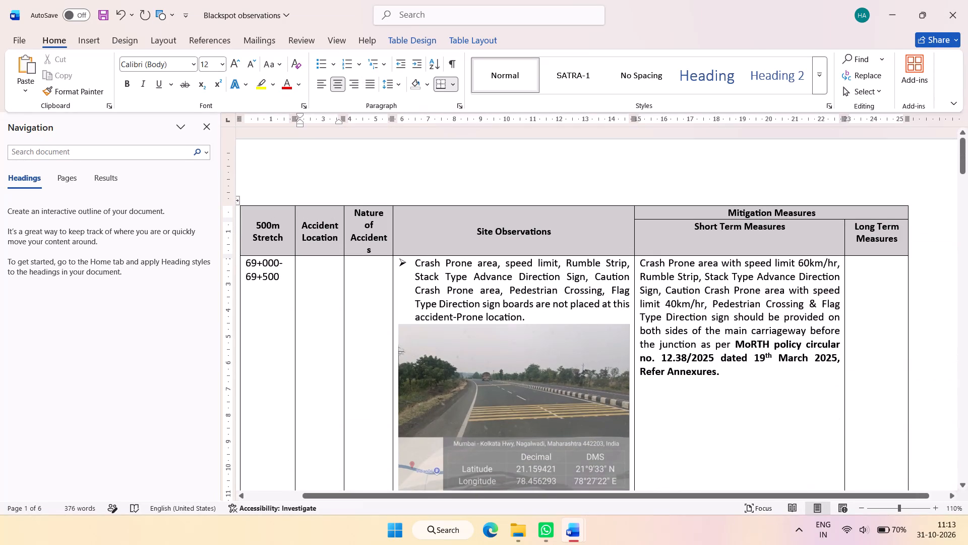
type("69+000 , 6955")
key("BackSpace")
key("BackSpace")
type("+500")
left_click(100, 20)
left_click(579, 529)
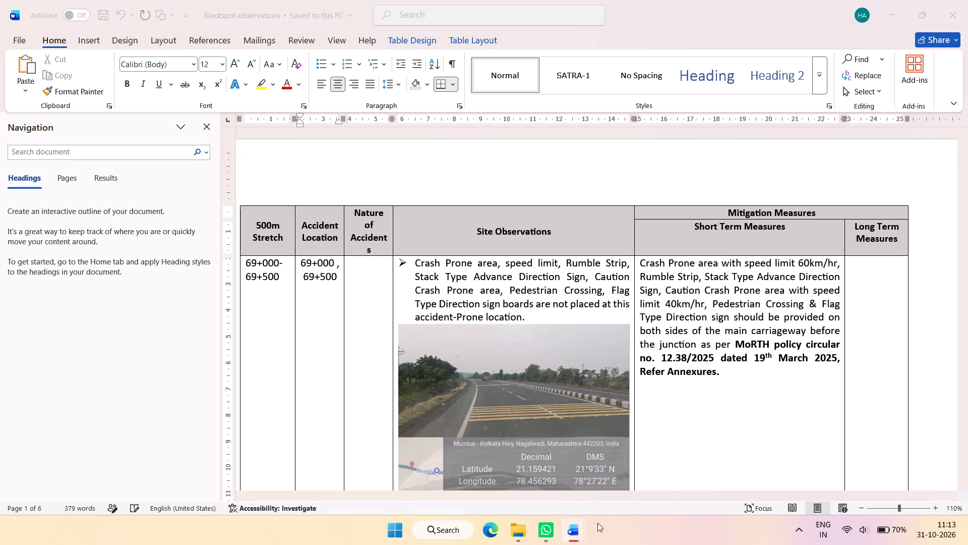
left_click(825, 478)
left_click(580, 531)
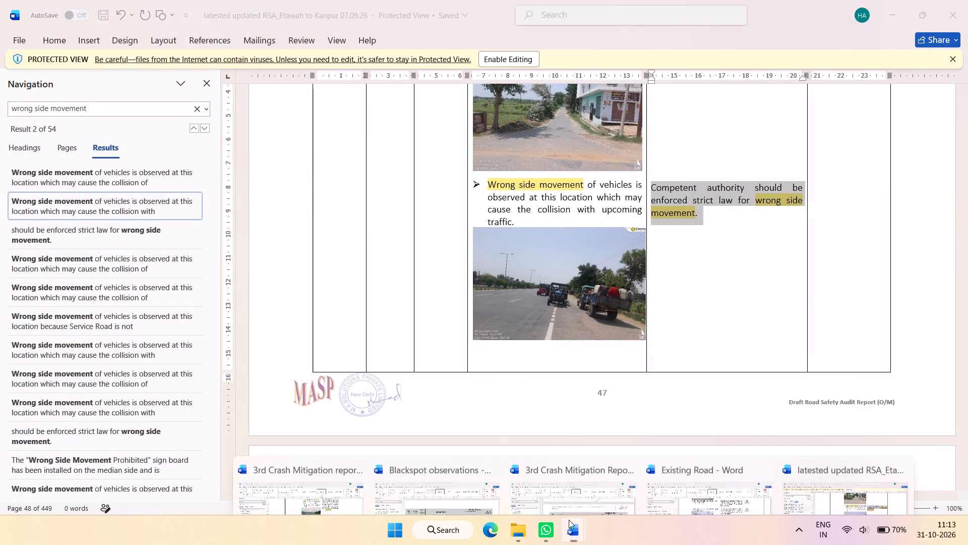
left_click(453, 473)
Replace the word "provided" with "proposed" in the service road measure under Long Term Measures for wrong side movement.
scroll(555, 342, "down", 8)
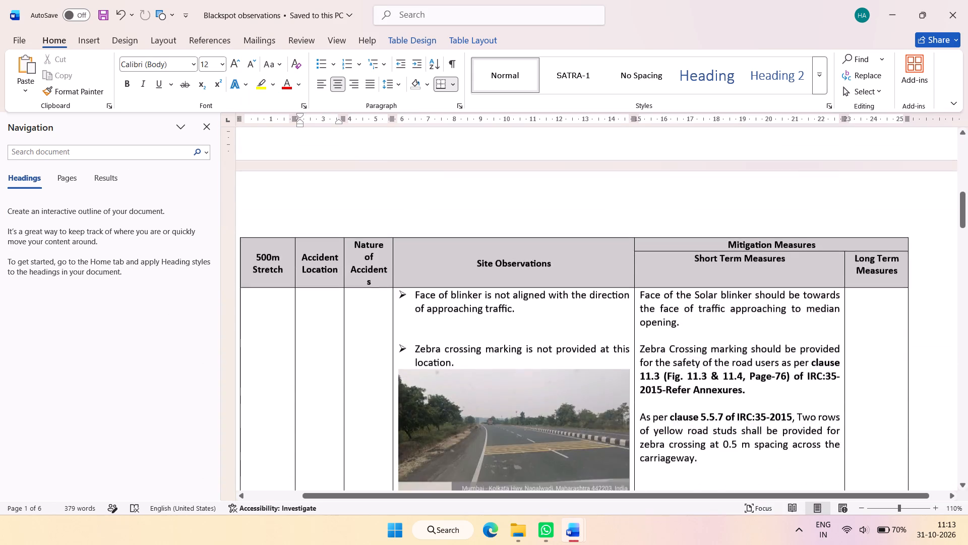
scroll(555, 342, "down", 6)
scroll(680, 289, "down", 6)
scroll(768, 289, "down", 7)
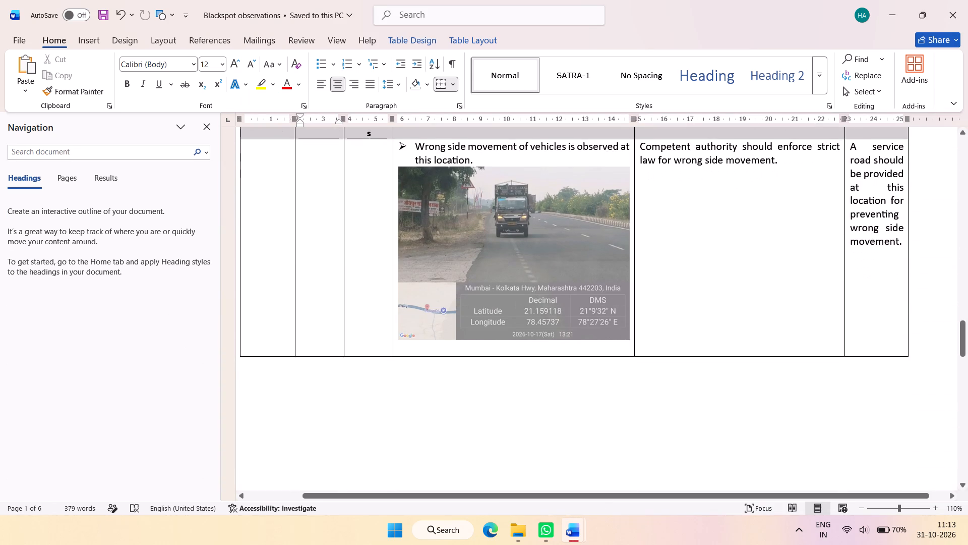
double_click(888, 172)
type("proposed")
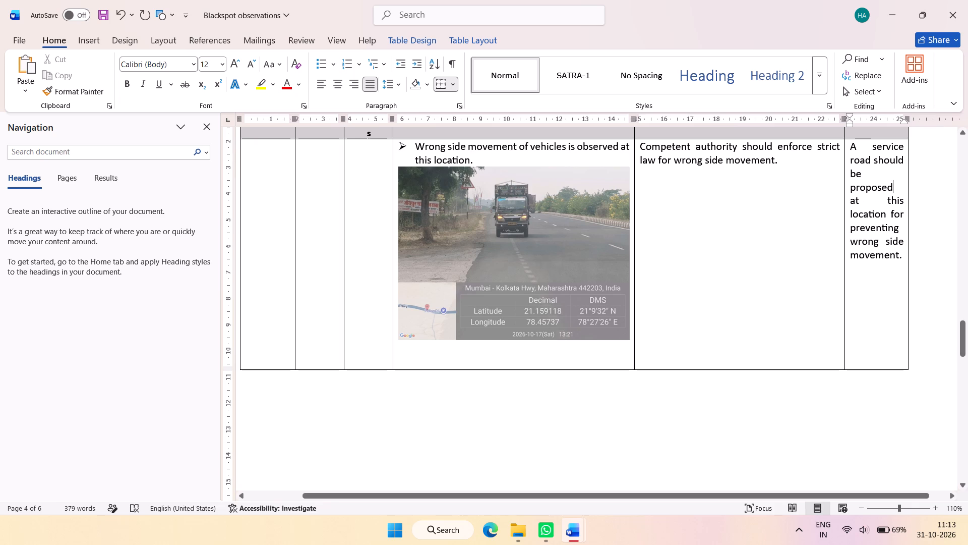
left_click(872, 292)
left_click(773, 256)
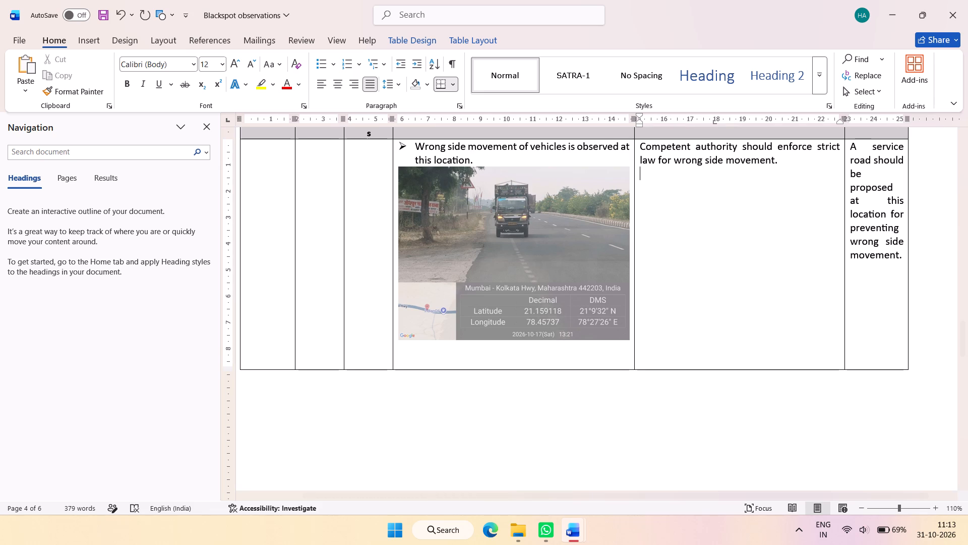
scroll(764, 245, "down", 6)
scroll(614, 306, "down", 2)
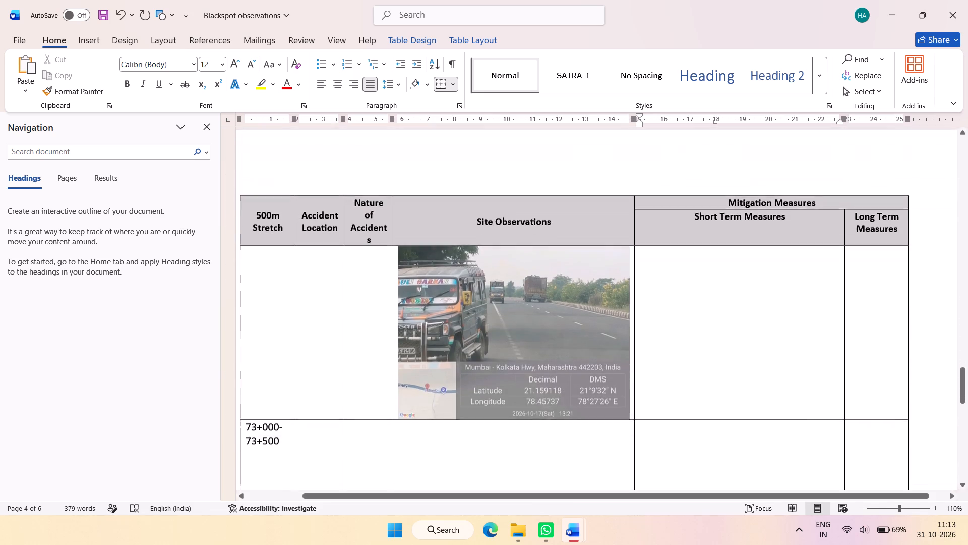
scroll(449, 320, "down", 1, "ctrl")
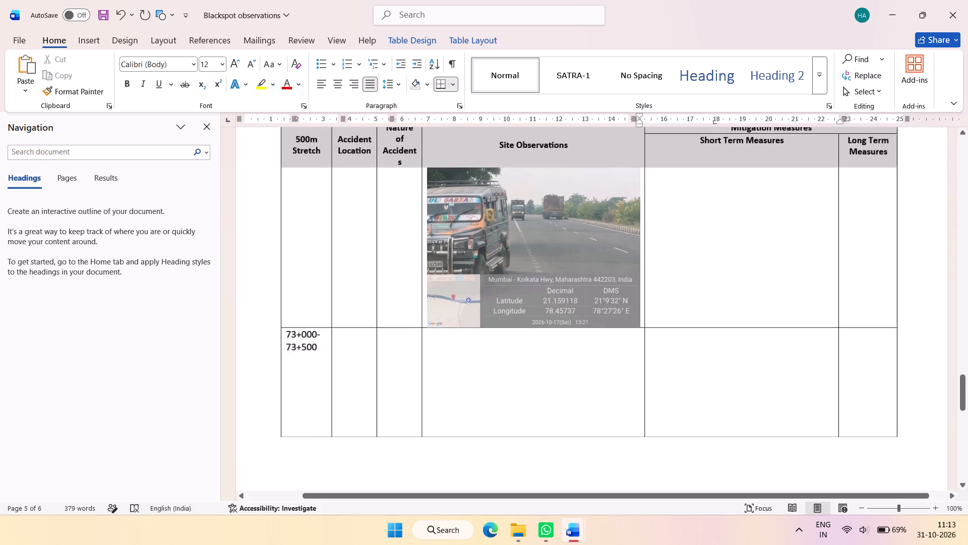
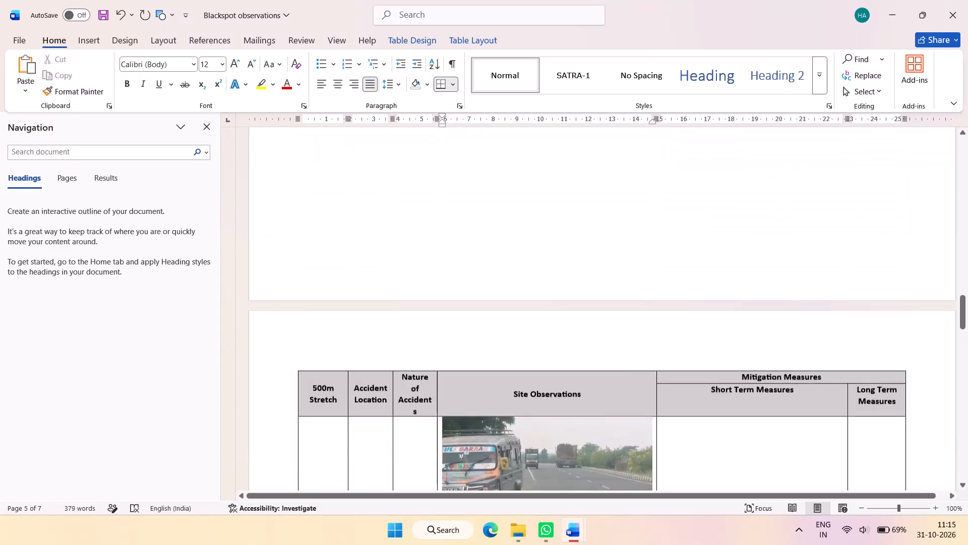
Copy the crash-prone signage and Thermoplastic Bar Markings observations from the 69+000-69+500 stretch into Site Observations for 73+000-73+500.
scroll(591, 287, "up", 7)
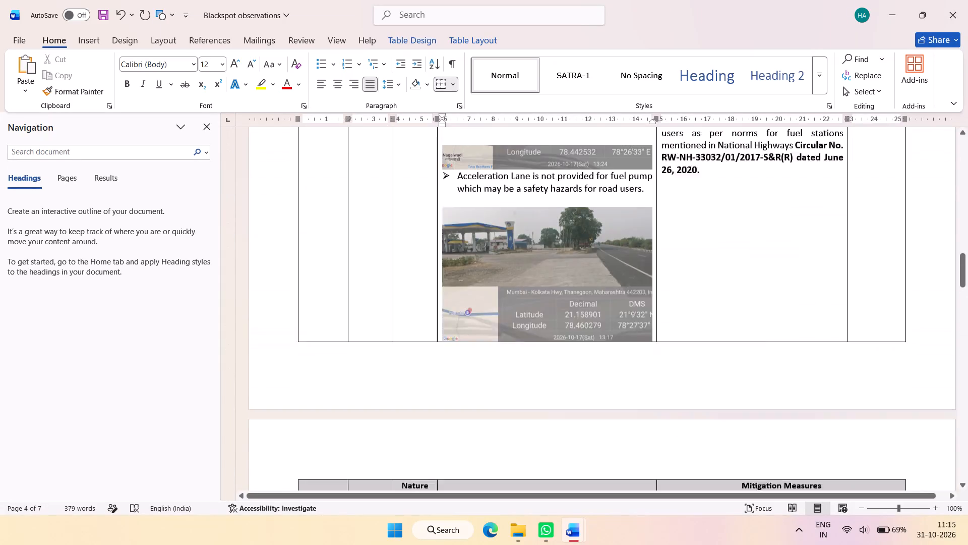
scroll(591, 287, "up", 18)
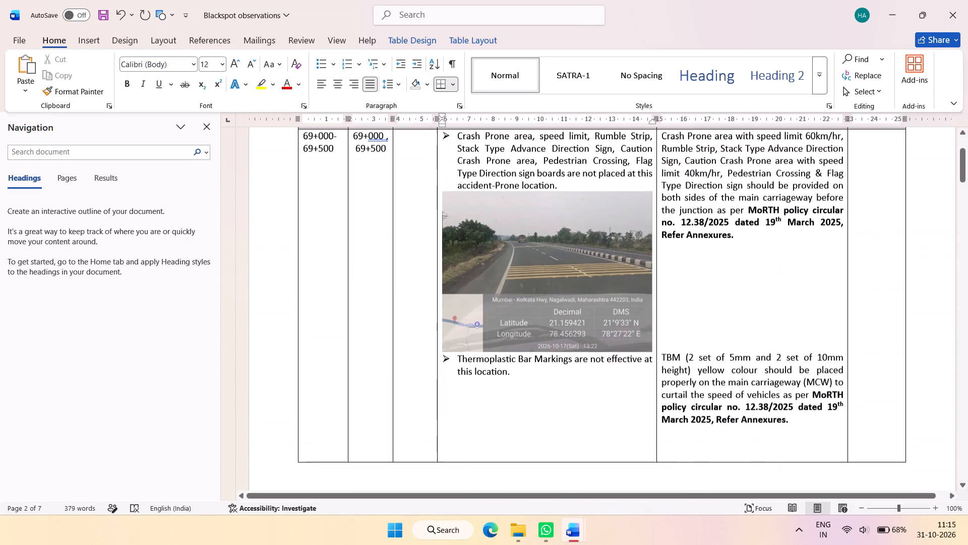
left_click_drag(567, 197, 477, 151)
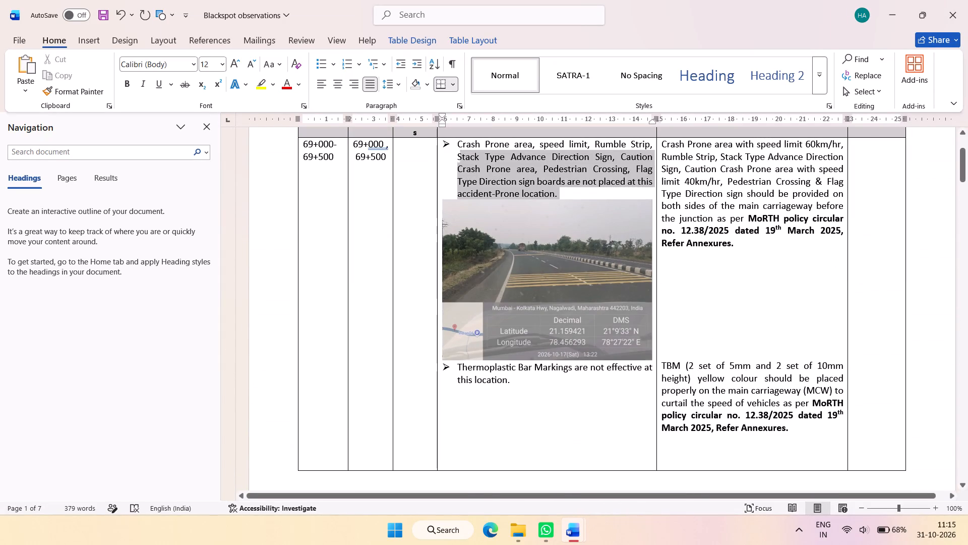
left_click_drag(477, 151, 467, 147)
left_click_drag(512, 382, 475, 373, "ctrl")
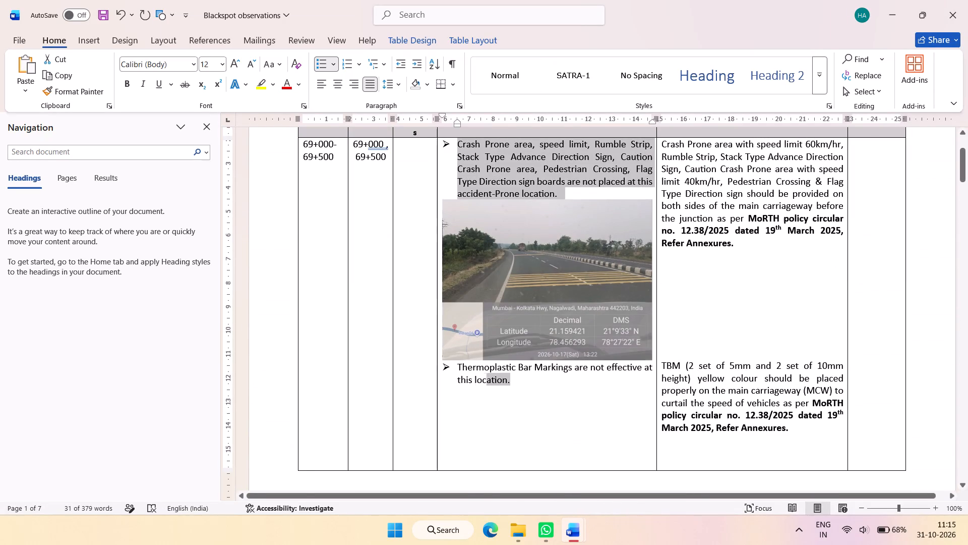
left_click_drag(475, 373, 464, 370, "ctrl")
key("ctrl+c")
scroll(508, 369, "down", 17)
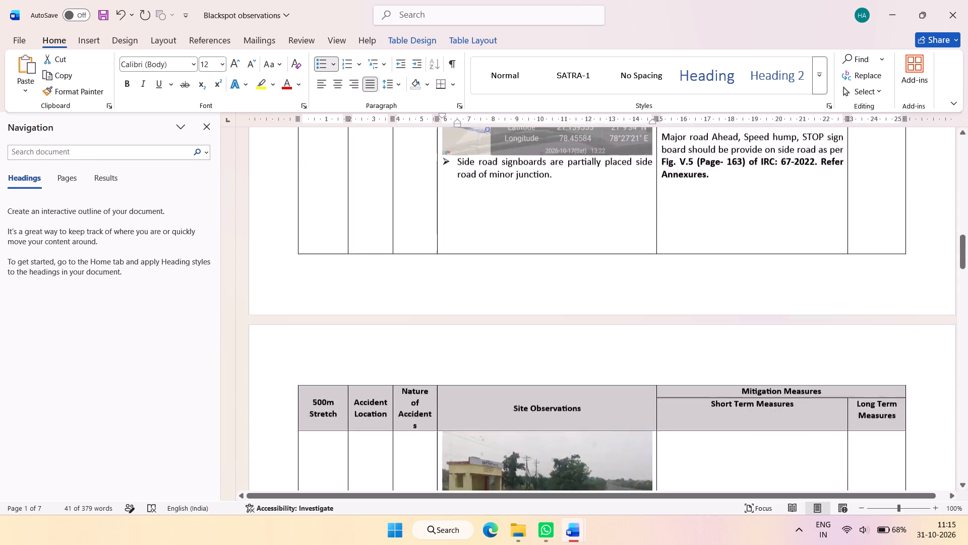
scroll(509, 367, "down", 17)
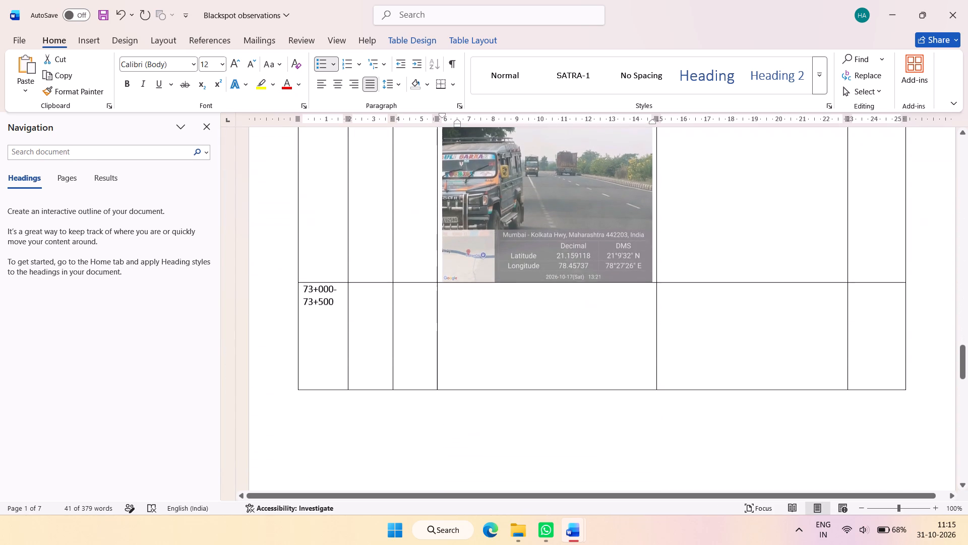
left_click(500, 301)
left_click(496, 293)
left_click(491, 286)
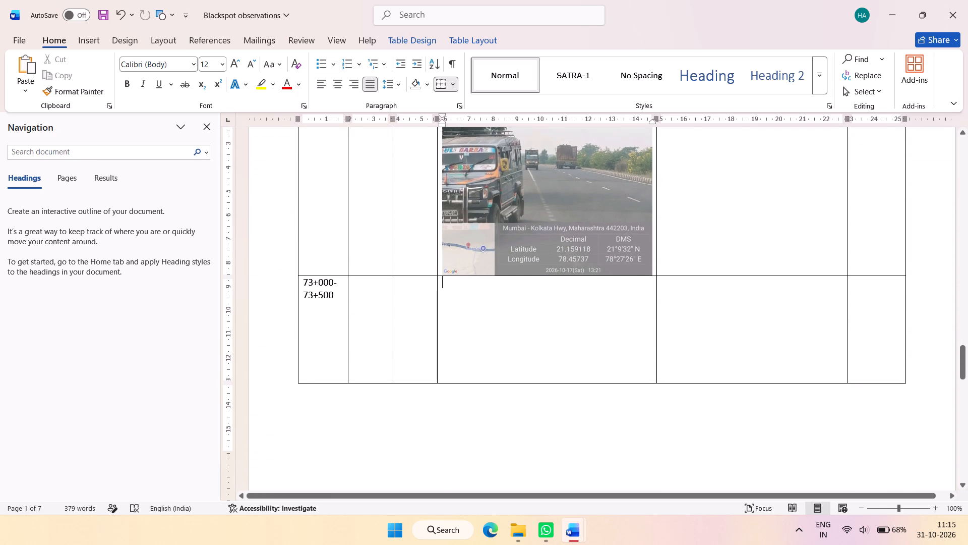
key("ctrl+v")
Copy the crash-prone signage and TBM measures from the 69+000-69+500 stretch into Short Term Measures for 73+000-73+500.
scroll(609, 326, "up", 17)
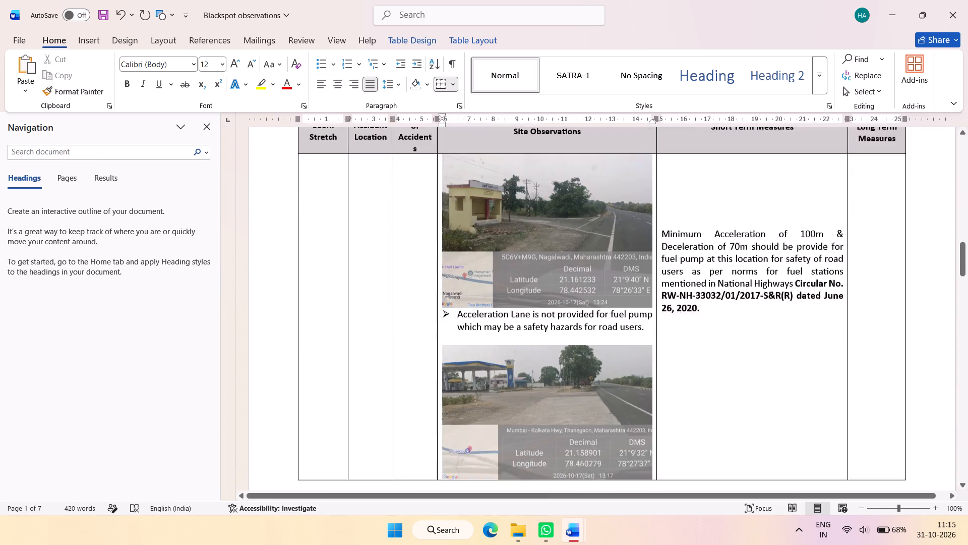
scroll(613, 325, "up", 15)
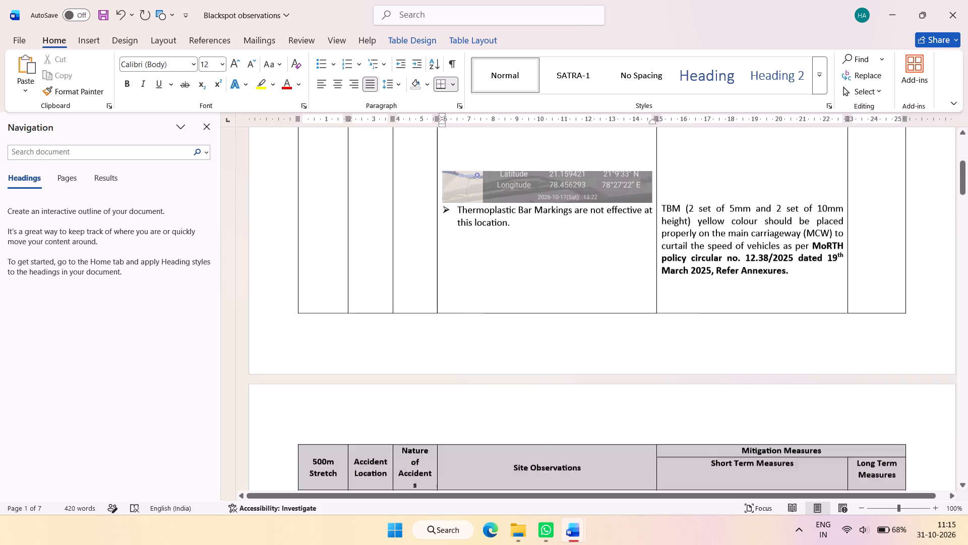
scroll(613, 325, "up", 3)
left_click_drag(741, 306, 670, 211)
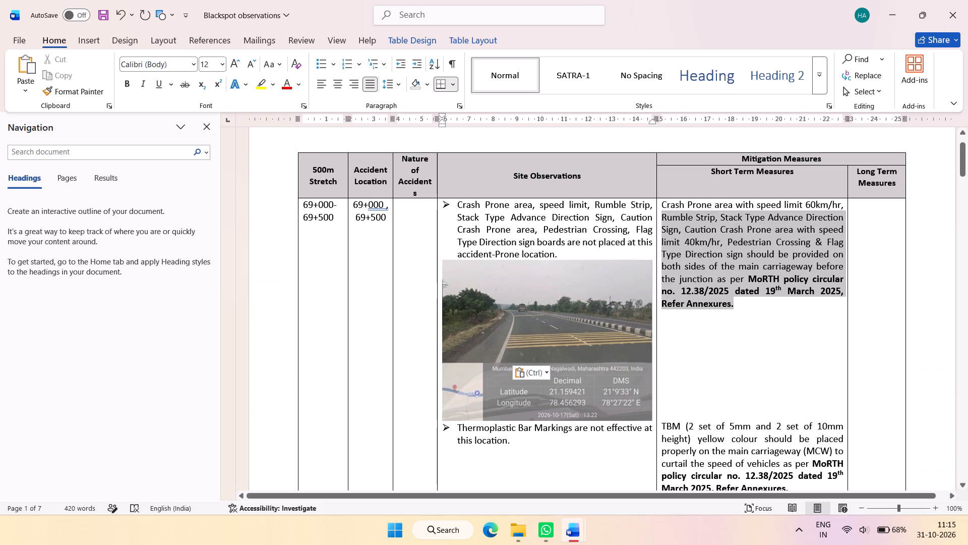
left_click_drag(670, 211, 669, 209)
scroll(697, 256, "down", 3)
left_click_drag(798, 310, 692, 258, "ctrl")
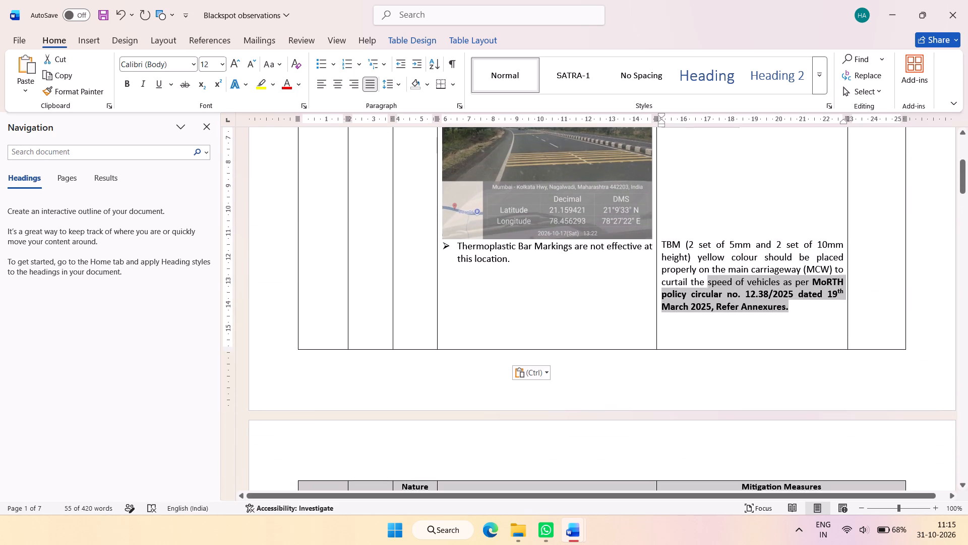
left_click_drag(692, 258, 673, 246, "ctrl")
key("ctrl+c")
scroll(671, 295, "down", 19)
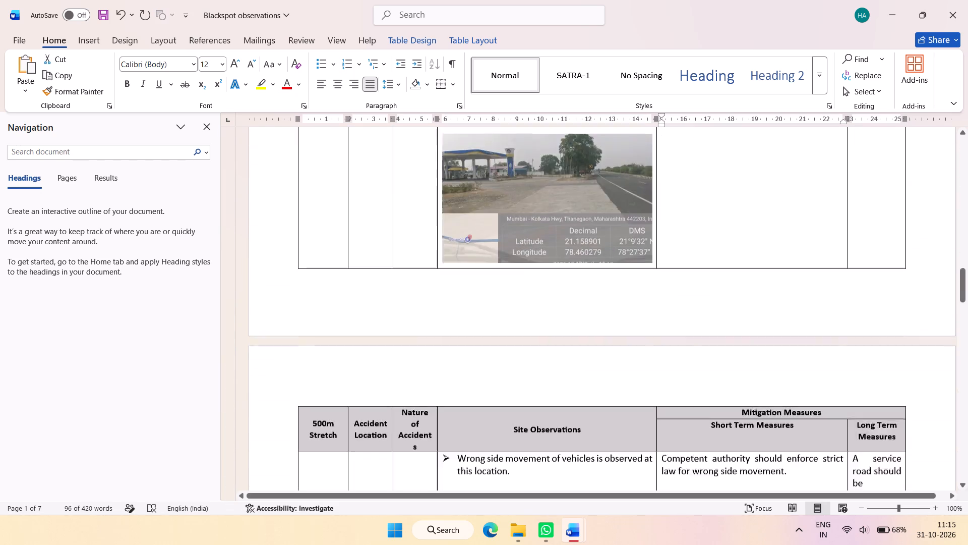
scroll(671, 310, "down", 13)
left_click(714, 305)
key("ctrl+v")
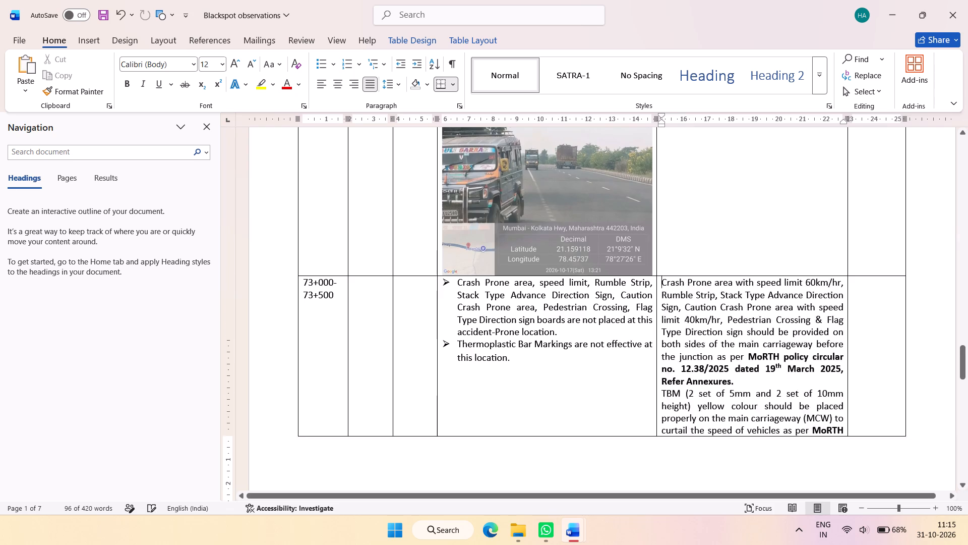
Insert blank lines between the two short term measures and between the two site observations of the 73+000-73+500 stretch.
left_click(750, 193)
key("Return")
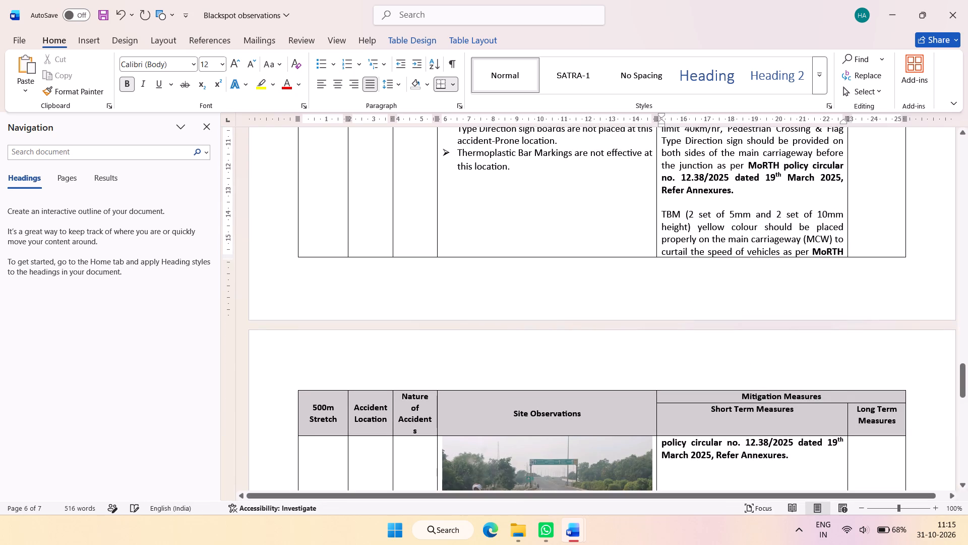
left_click(563, 137)
key("Return")
key("Return")
key("Return")
key("Return")
key("Return")
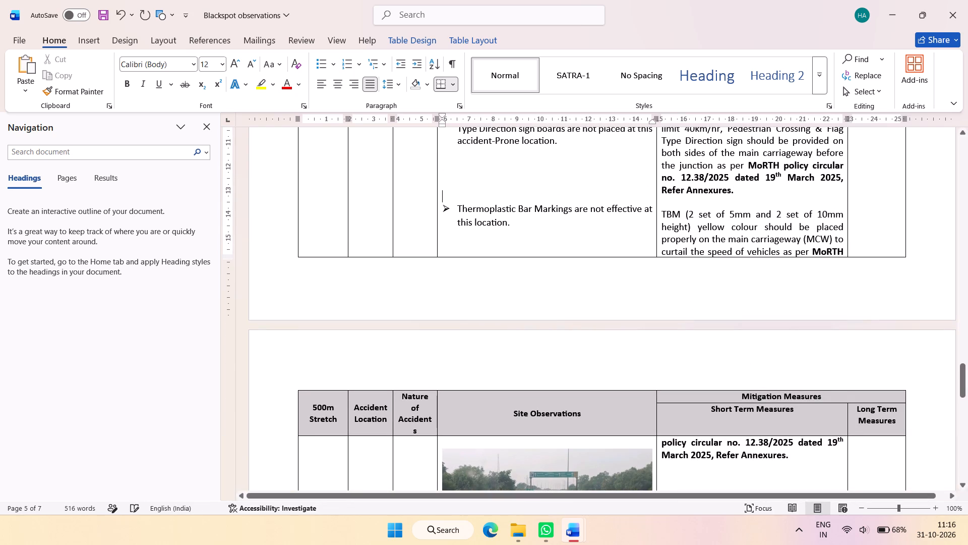
Set 1.0 line spacing, remove the space after the crash-prone observation, and add a blank line to align the bar-markings observation with its TBM measure.
scroll(575, 200, "up", 1)
left_click_drag(586, 237, 617, 232)
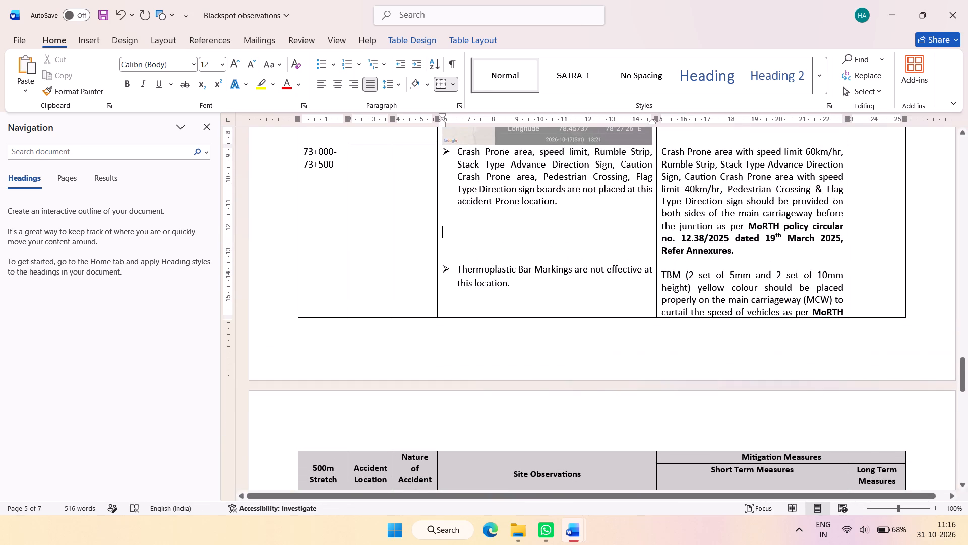
left_click_drag(617, 232, 665, 230)
left_click(394, 81)
left_click(398, 96)
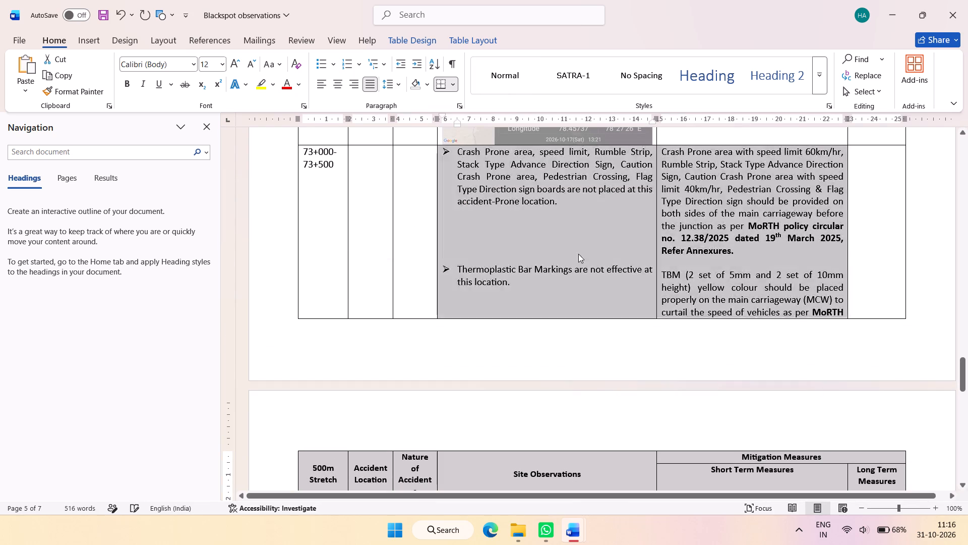
left_click(589, 207)
left_click(394, 91)
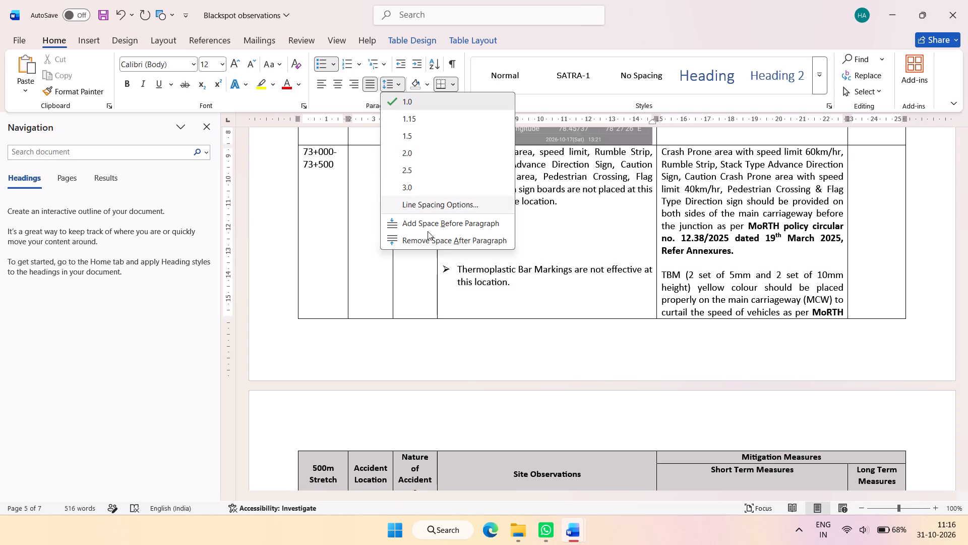
left_click(435, 241)
left_click(541, 243)
key("Return")
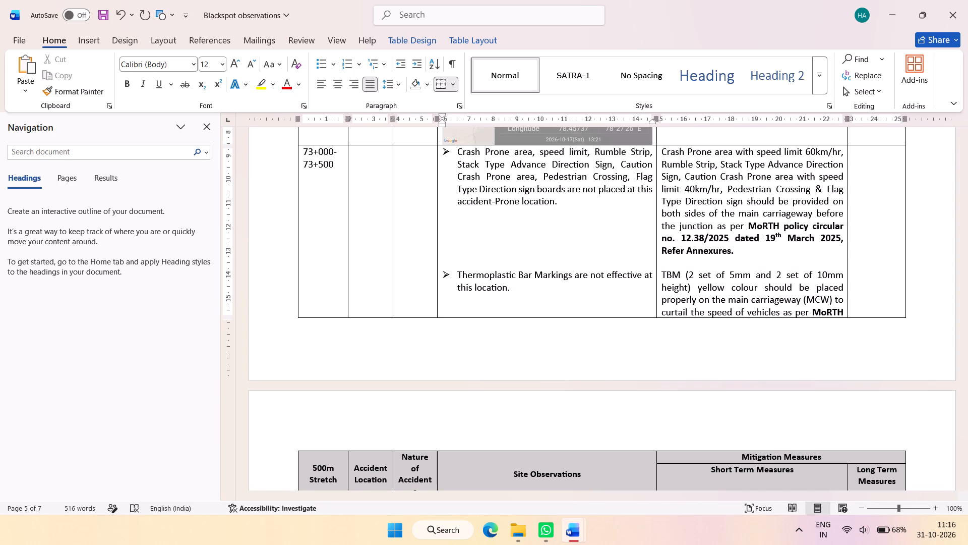
Replace the word "effective" with "provided" in the Thermoplastic Bar Markings observation for the 73+000-73+500 stretch.
left_click(524, 287)
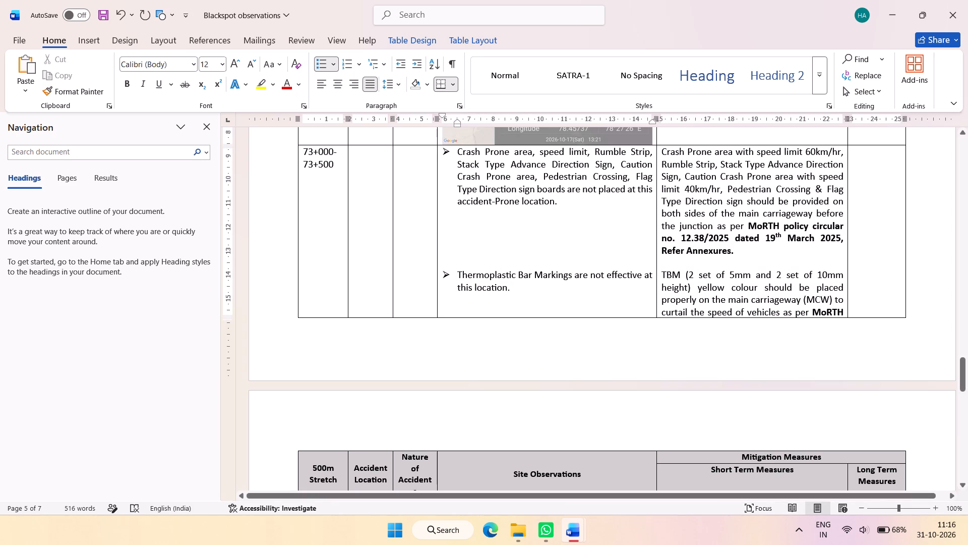
double_click(609, 274)
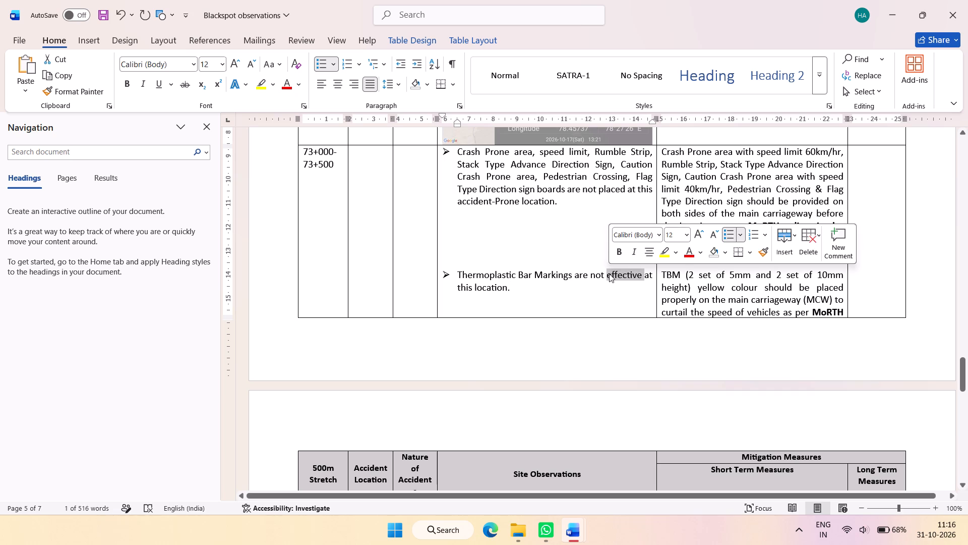
type("provided")
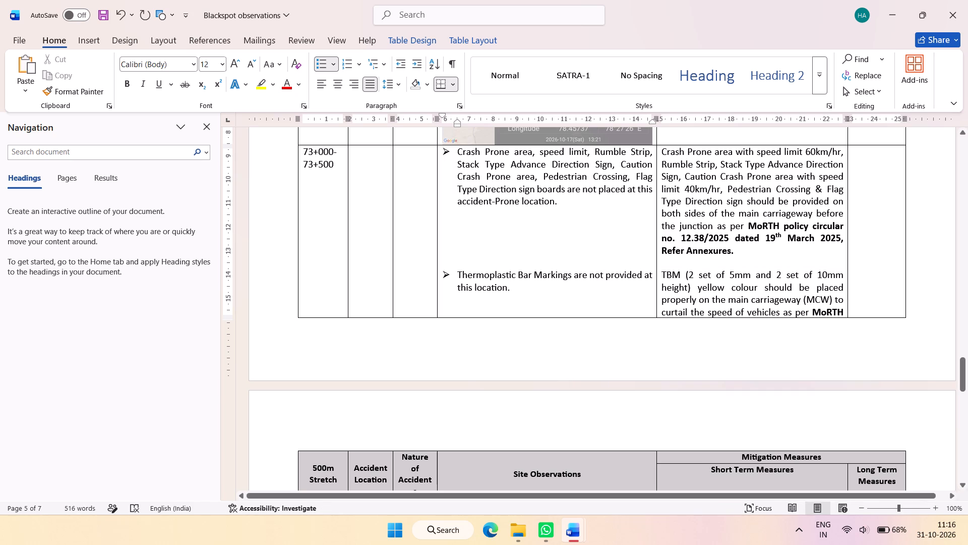
Delete the blank line above the site photo in the 73+000-73+500 observations.
left_click(714, 264)
scroll(720, 260, "down", 3)
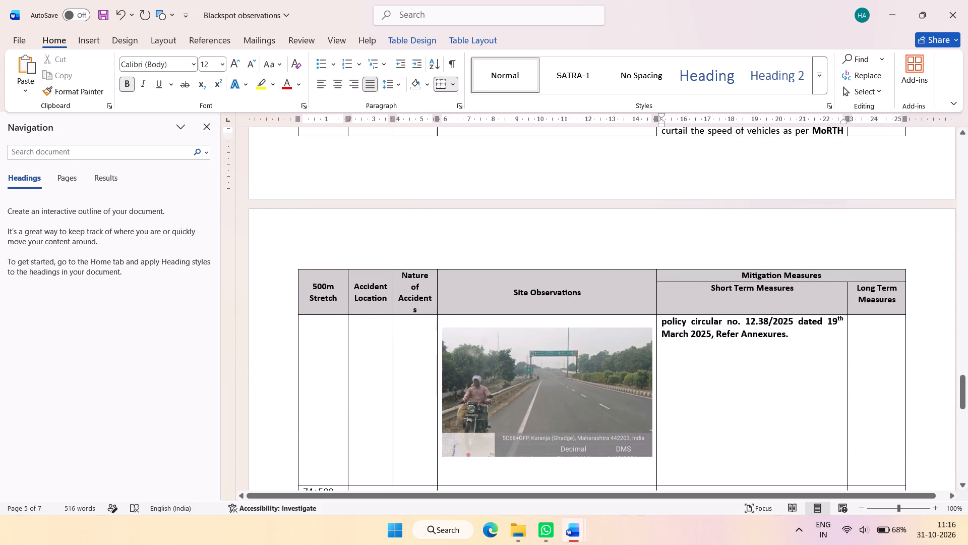
left_click(606, 322)
key("Delete")
Add a blank line below the site photo in the Site Observations for the 73+000-73+500 stretch.
scroll(606, 317, "down", 2)
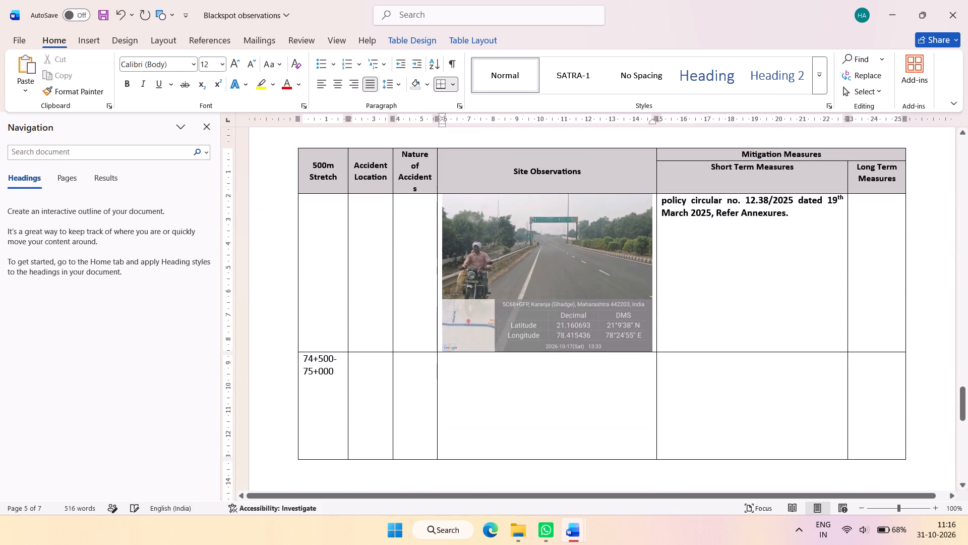
left_click(652, 339)
left_click(656, 338)
left_click(654, 339)
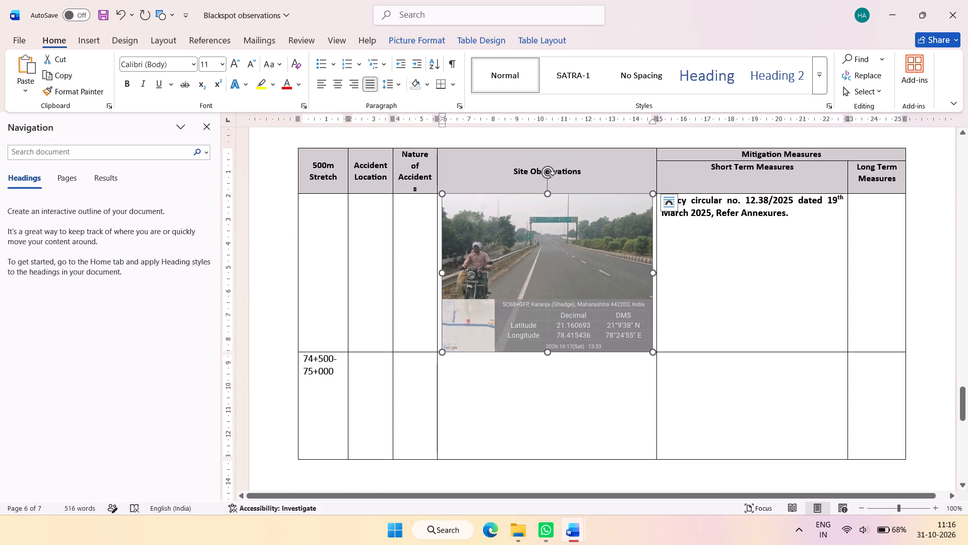
left_click(696, 335)
left_click(653, 345)
key("Return")
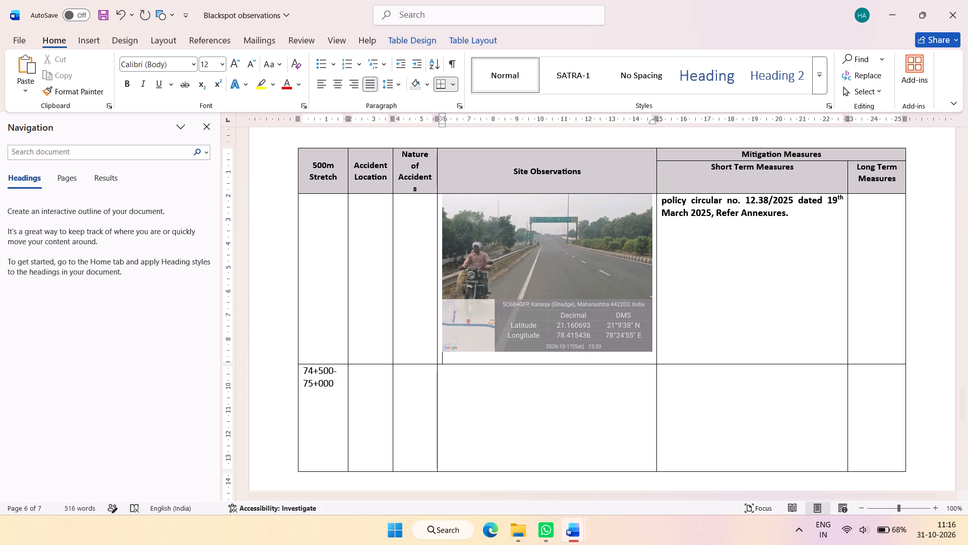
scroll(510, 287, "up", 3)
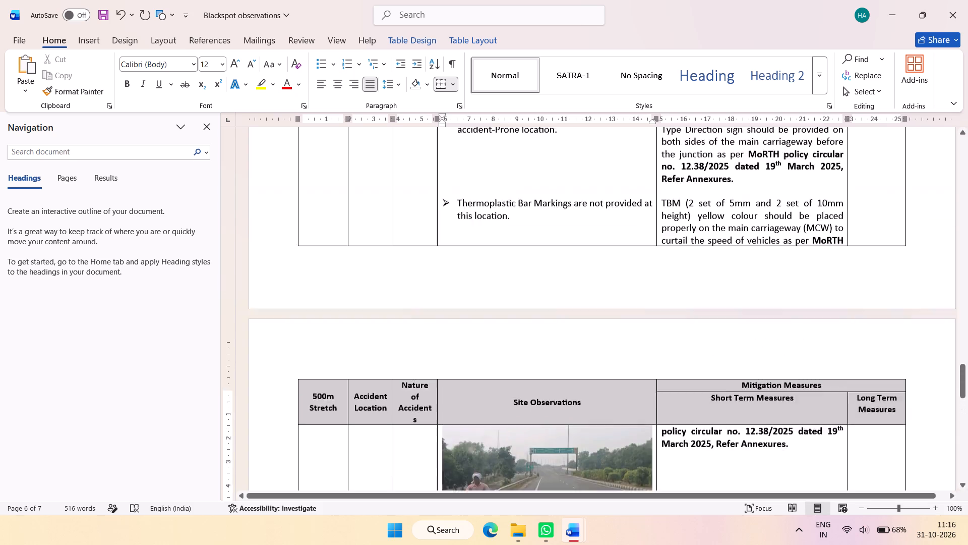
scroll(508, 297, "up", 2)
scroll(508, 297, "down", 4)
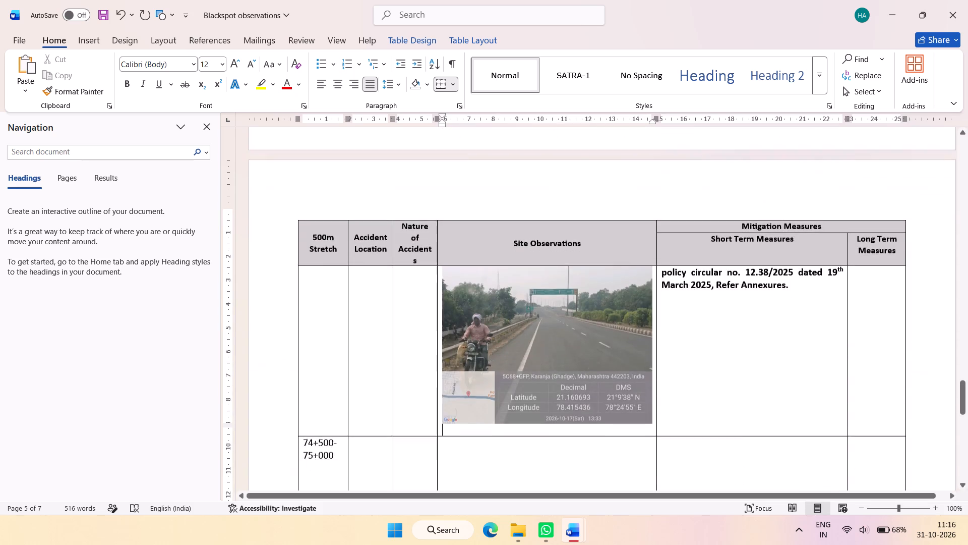
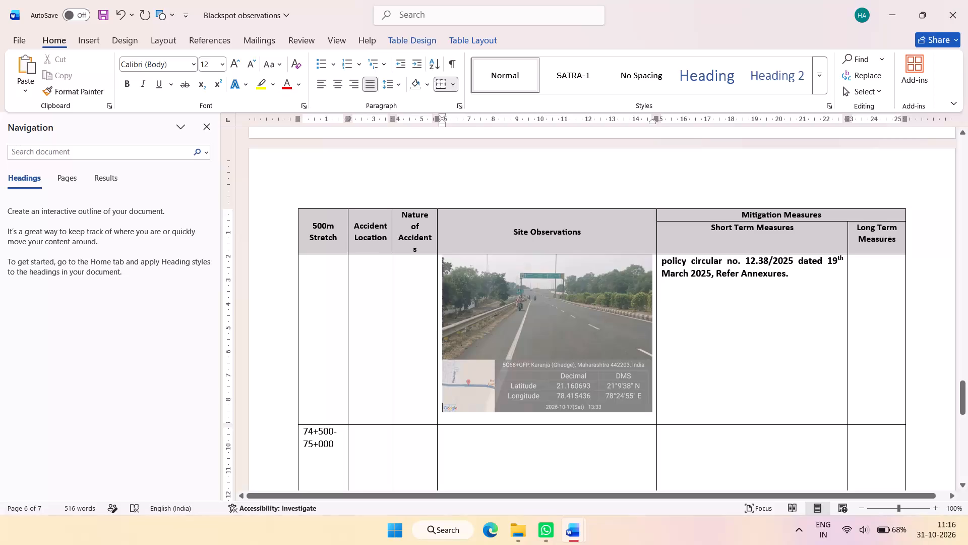
Enter "Wrong side movement of vehicle is observed at this location." below the site photo in the Site Observations for the 73+000-73+500 stretch.
left_click(571, 421)
type("Wrong side movement of vehicle shou")
key("BackSpace")
key("BackSpace")
key("BackSpace")
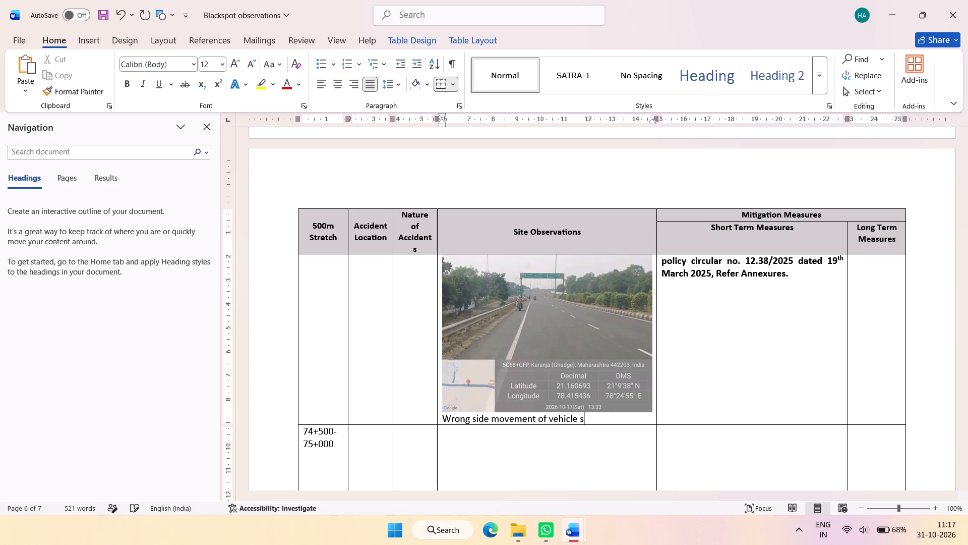
key("BackSpace")
type("is observed at this lcoatio")
key("BackSpace")
key("BackSpace")
key("BackSpace")
key("BackSpace")
key("BackSpace")
key("BackSpace")
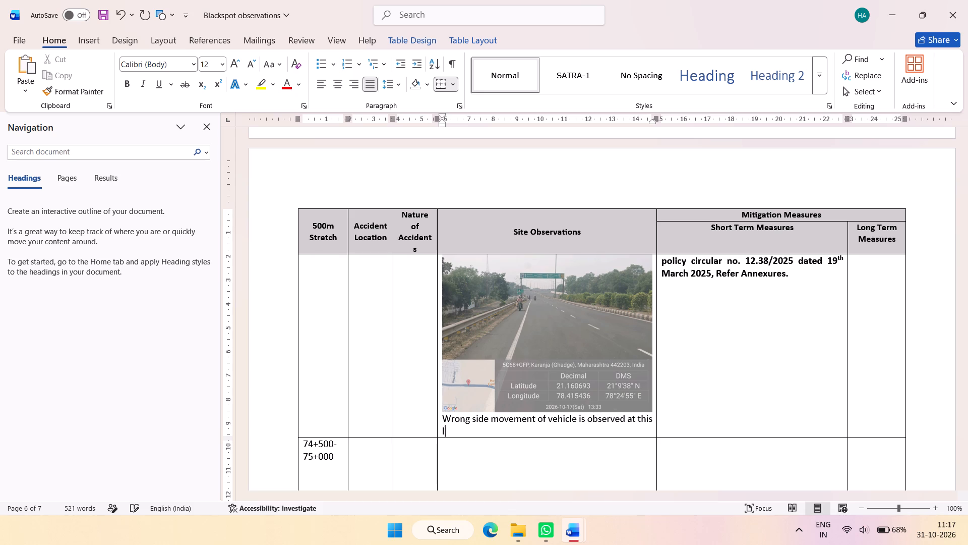
type("ocation.")
Save the Blackspot observations document.
key("ctrl+s")
key("ctrl+s")
key("ctrl+s")
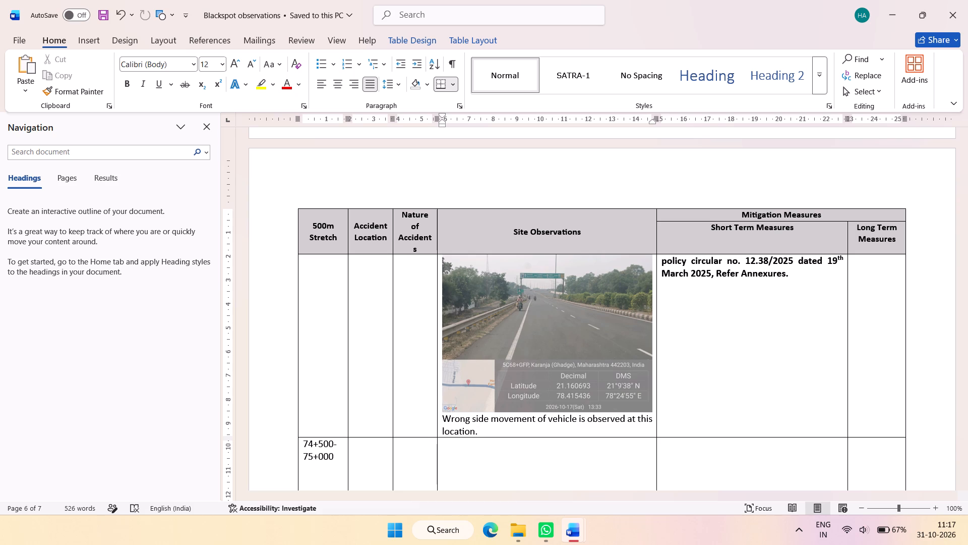
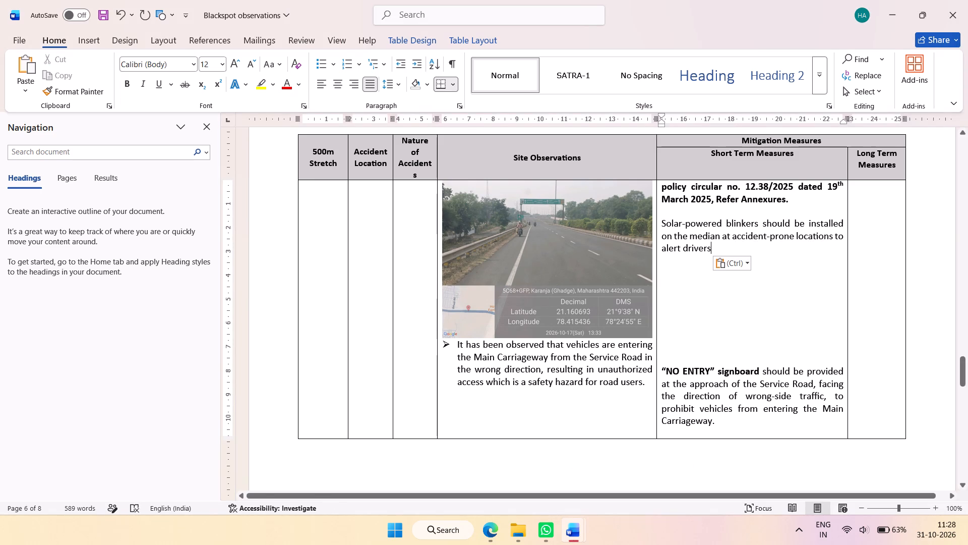
Shorten “Solar-powered blinkers” to “Solar blinkers” in the pasted measure.
left_click_drag(722, 224, 682, 224)
key("BackSpace")
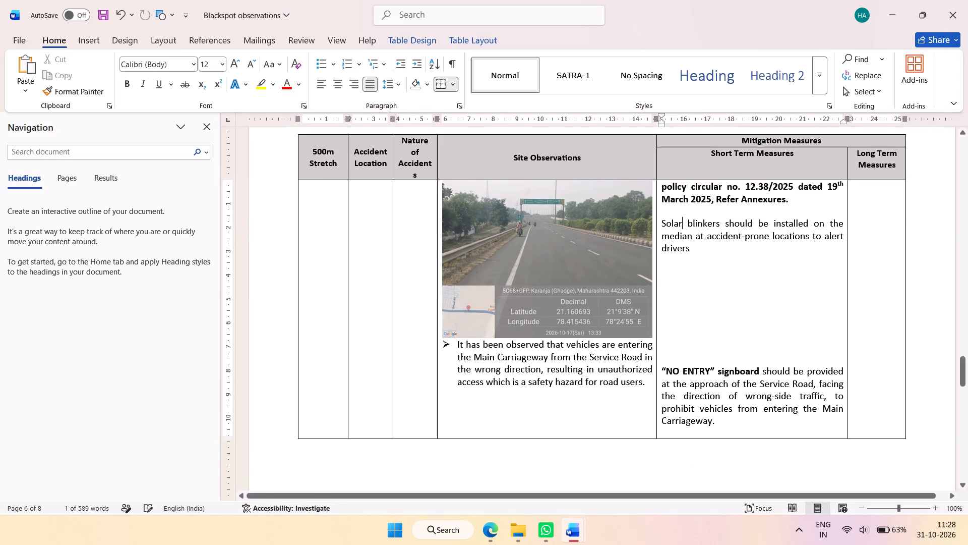
left_click(752, 258)
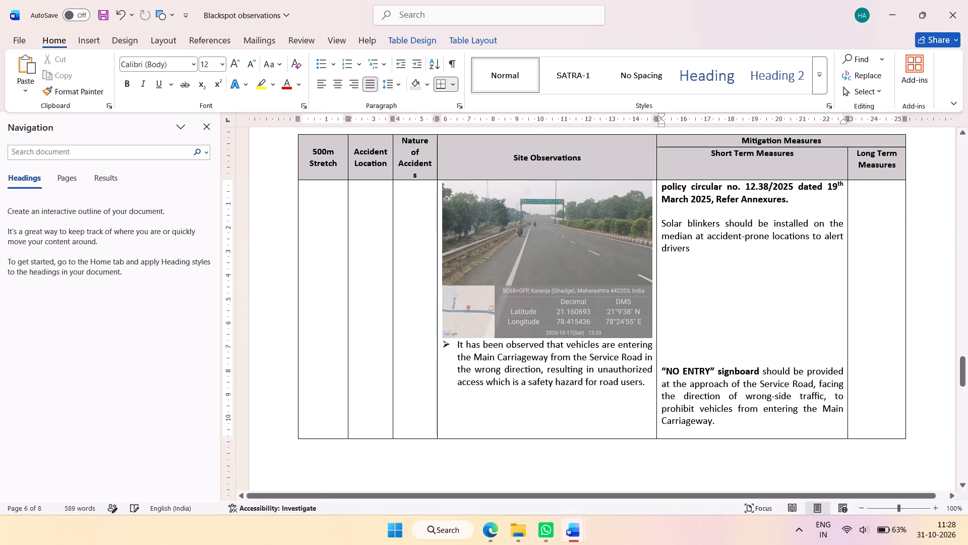
Delete two blank lines above the “NO ENTRY” signboard measure to realign it with its observation.
left_click(699, 337)
key("Delete")
key("Delete")
Apply the arrow bullet format of the wrong-direction observation to the blank line between the two road photos with Format Painter.
scroll(691, 336, "down", 5)
scroll(644, 316, "down", 2)
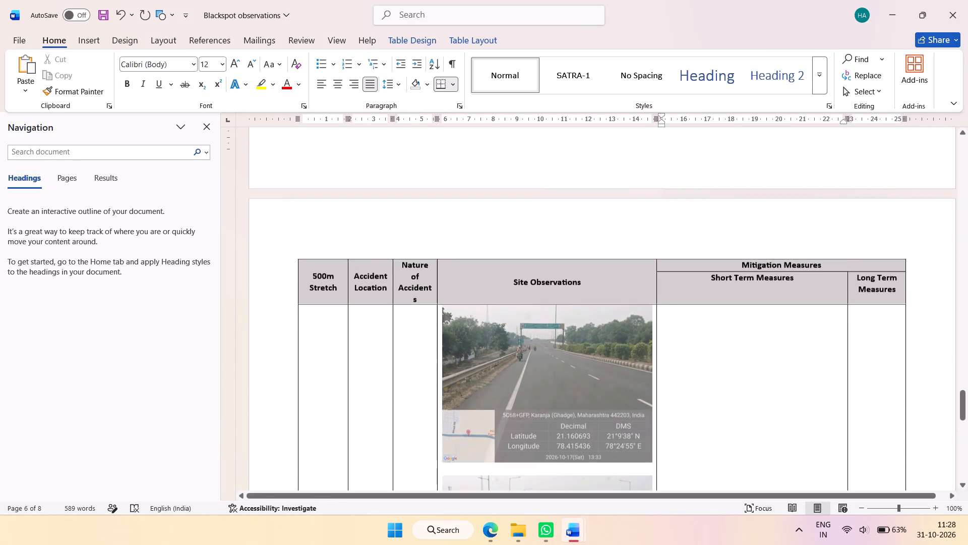
scroll(570, 426, "down", 1)
left_click(578, 369)
scroll(558, 360, "up", 4)
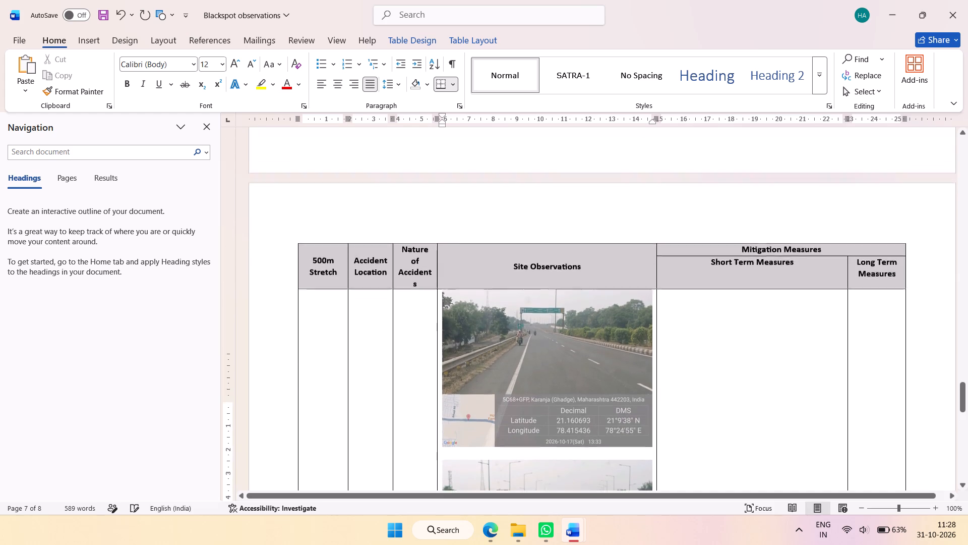
scroll(519, 329, "up", 2)
left_click(446, 222)
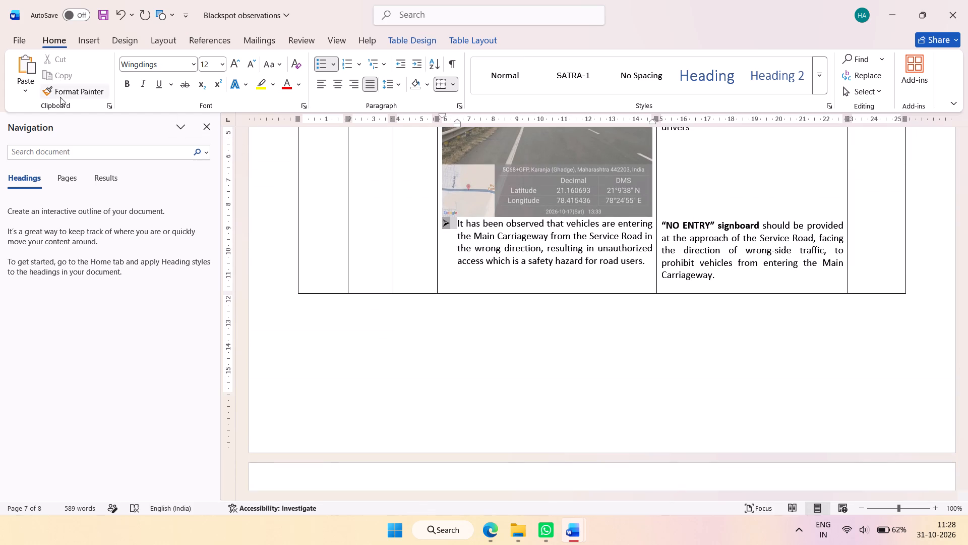
left_click(60, 97)
scroll(331, 253, "down", 6)
left_click(460, 368)
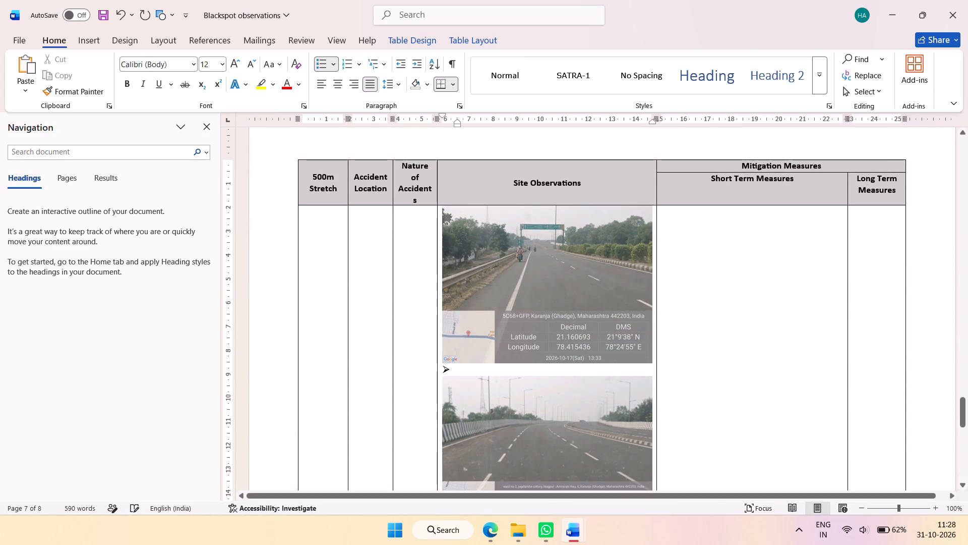
Enter the observation “MBCB is not provided on median at curve location.” on the bulleted line.
type("MBCB is not provie")
key("BackSpace")
type("ded on median at cirv")
key("BackSpace")
key("BackSpace")
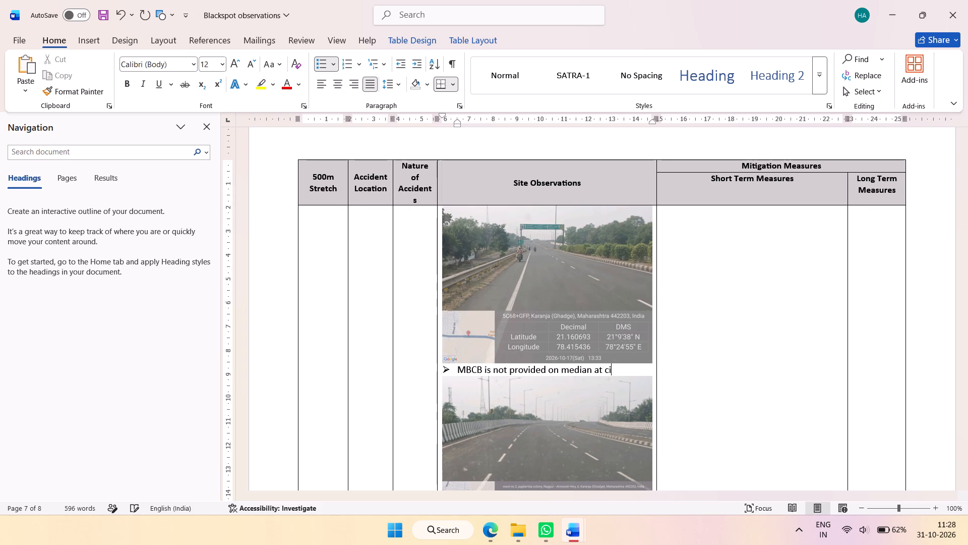
key("BackSpace")
type("urve location")
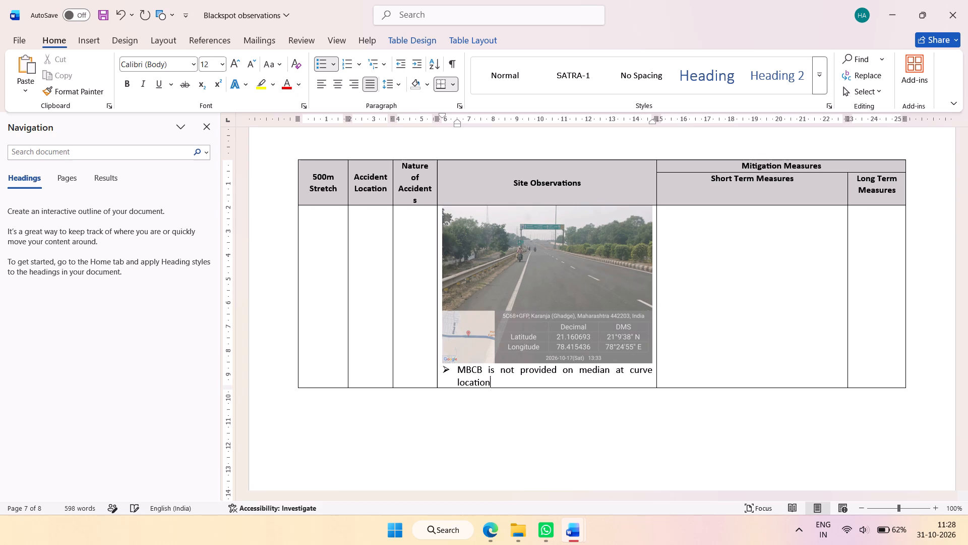
key("period")
Crop the top of the road photo above the MBCB observation to a height of 5.95 cm.
double_click(571, 303)
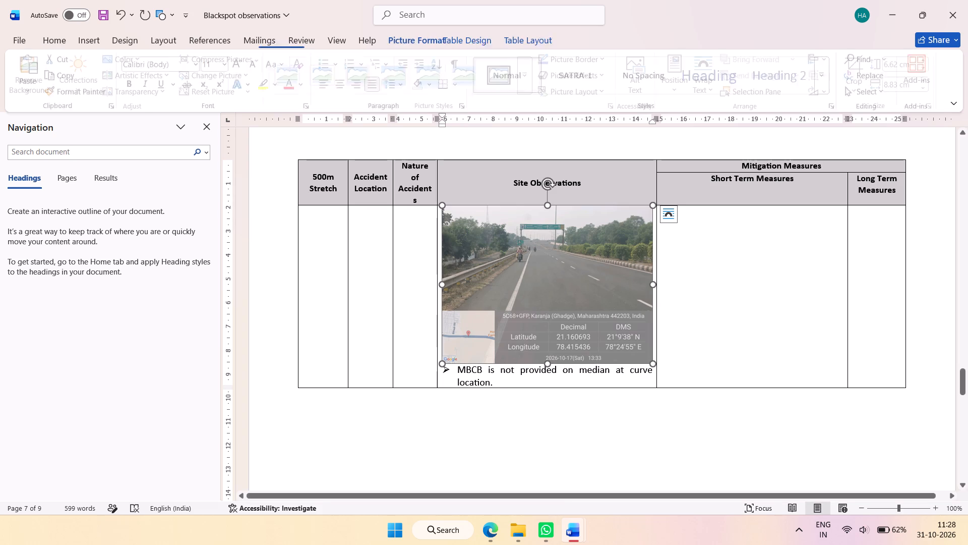
left_click(851, 62)
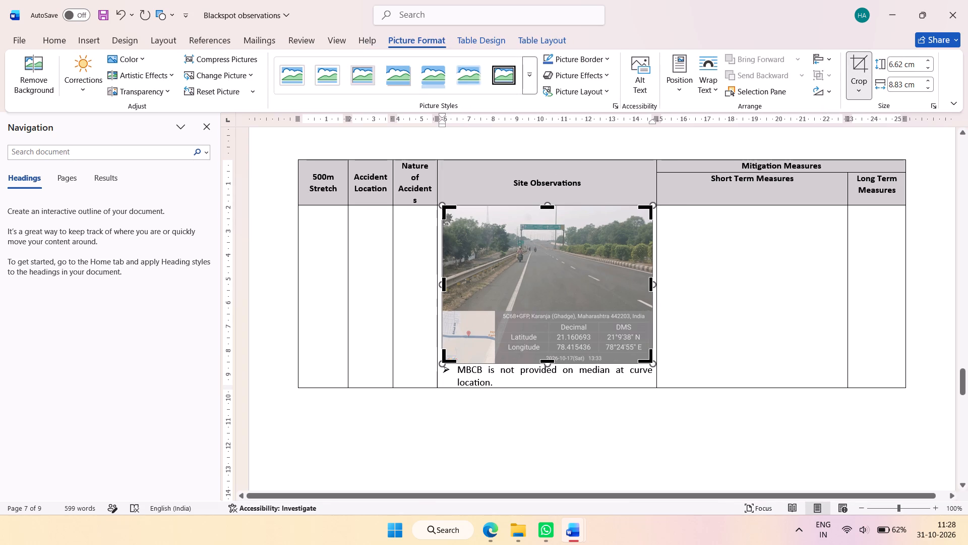
left_click_drag(547, 207, 546, 222)
left_click(644, 347)
left_click(715, 307)
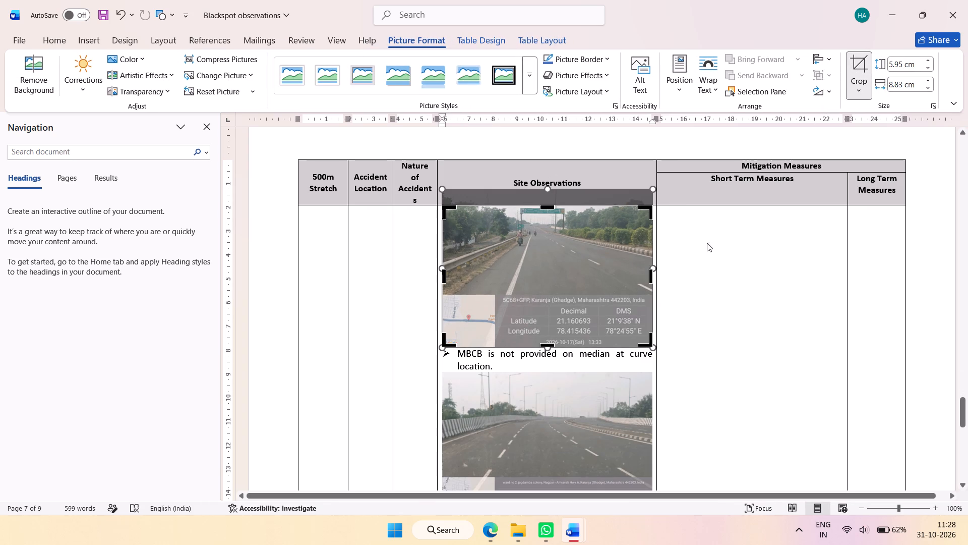
left_click(703, 236)
Add seven blank lines after the “NO ENTRY” signboard measure in the Short Term Measures cell.
scroll(706, 274, "up", 5)
left_click(721, 222)
key("Return")
key("Return")
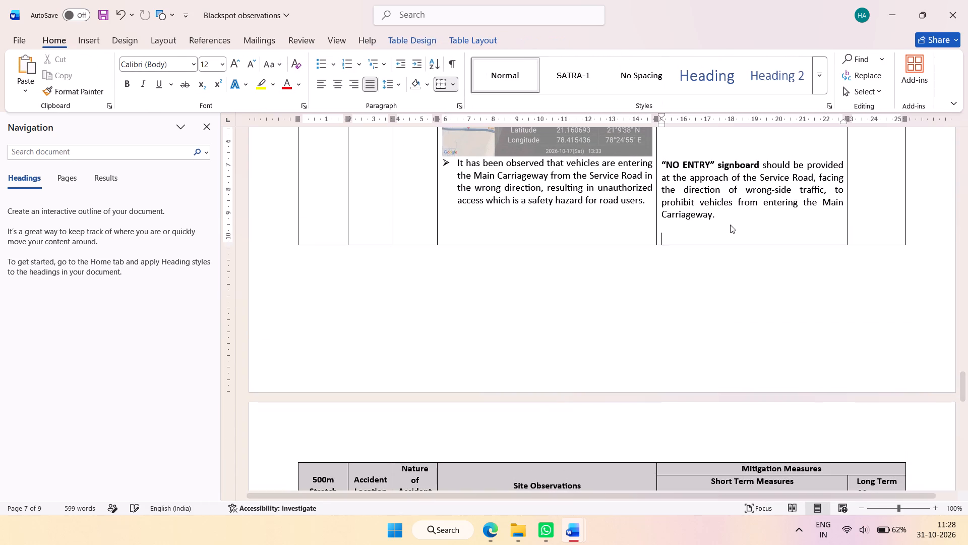
key("Return")
key("Return")
key("Return")
key("Return")
key("Return")
Crop the top of the road photo above the wrong-direction observation to a height of 5.9 cm.
scroll(683, 286, "up", 3)
double_click(565, 281)
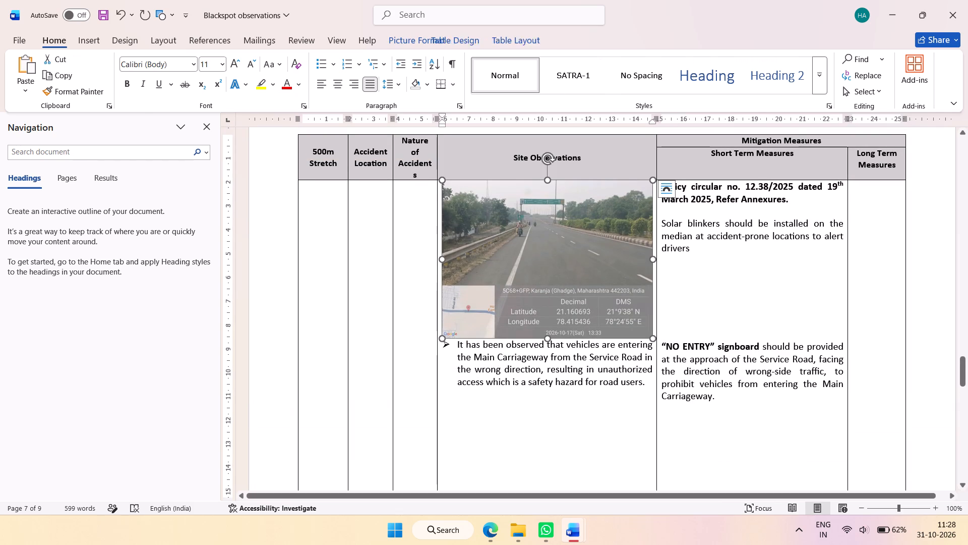
left_click(866, 65)
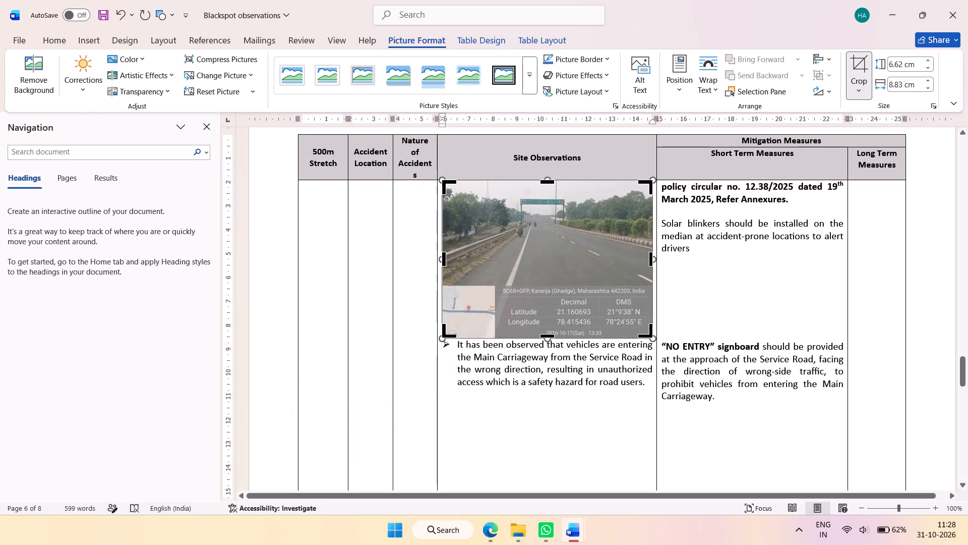
left_click_drag(543, 180, 542, 197)
left_click(645, 322)
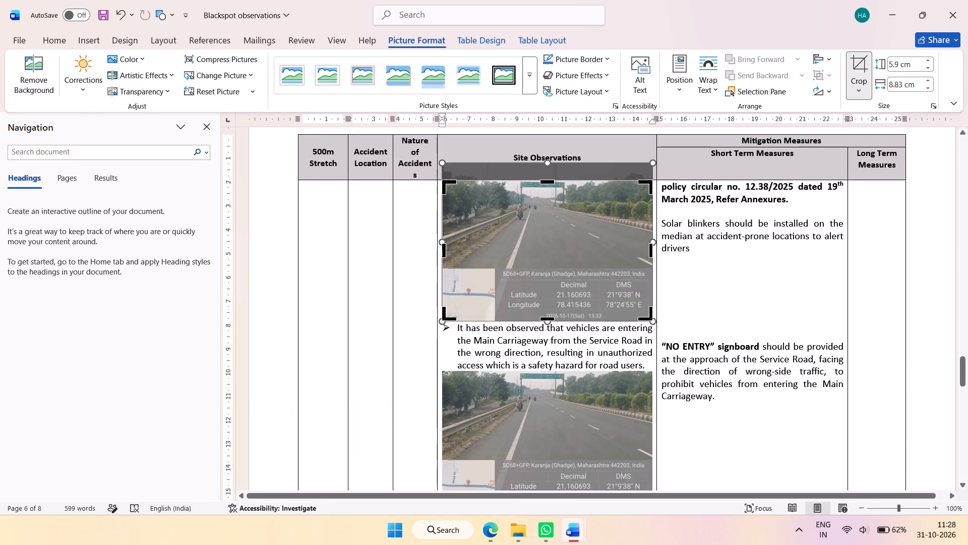
Align the “NO ENTRY” signboard measure with the wrong-direction observation by deleting two blank lines above it and slightly reducing the upper photo's height.
left_click(672, 323)
key("Delete")
scroll(681, 312, "down", 4)
left_click(708, 217)
scroll(723, 268, "up", 2)
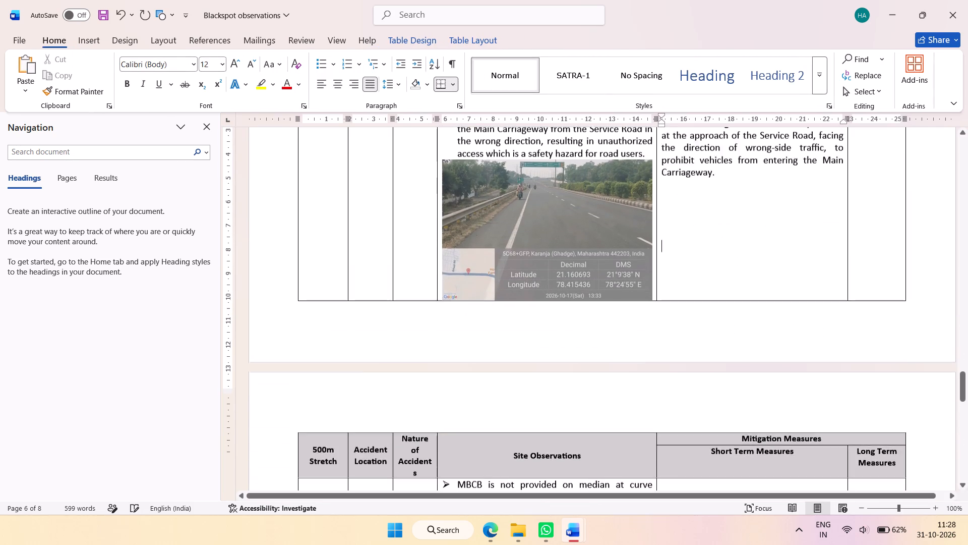
left_click(565, 170)
left_click_drag(549, 201, 549, 205)
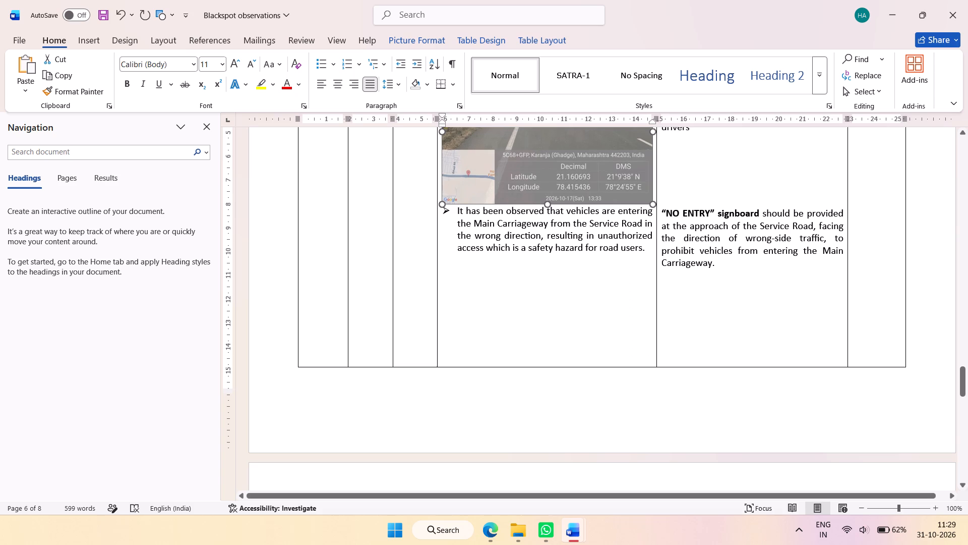
left_click_drag(549, 205, 549, 196)
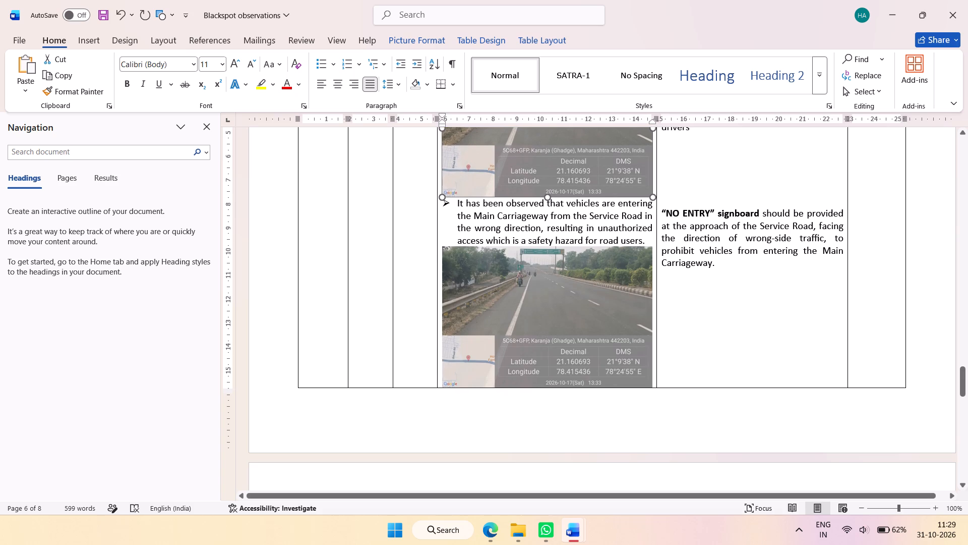
left_click_drag(549, 196, 549, 195)
left_click(677, 231)
key("Delete")
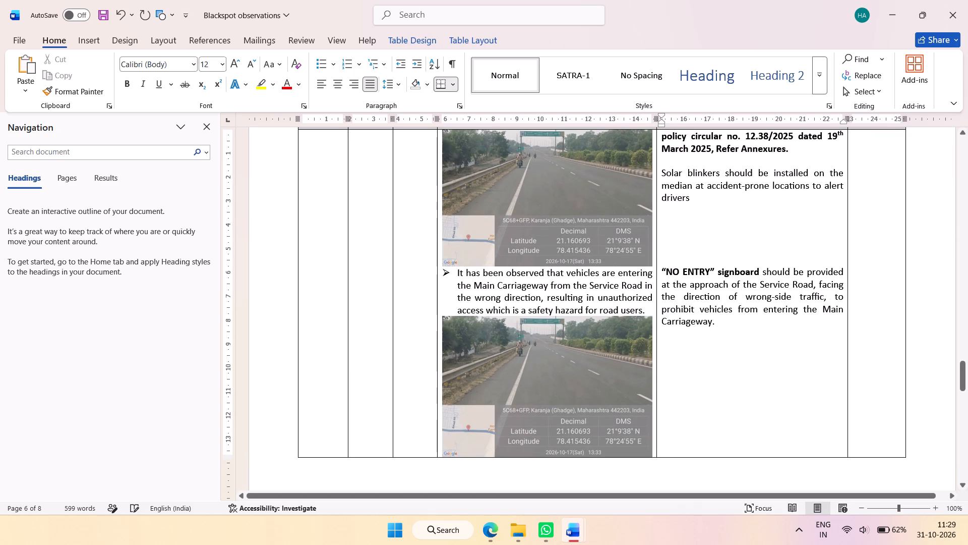
Add four blank lines after the “NO ENTRY” signboard measure to reach the space beside the MBCB observation.
left_click(708, 368)
left_click(737, 406)
left_click(732, 425)
left_click(733, 449)
left_click(733, 455)
key("Return")
key("Return")
key("Return")
key("Return")
scroll(739, 411, "down", 3)
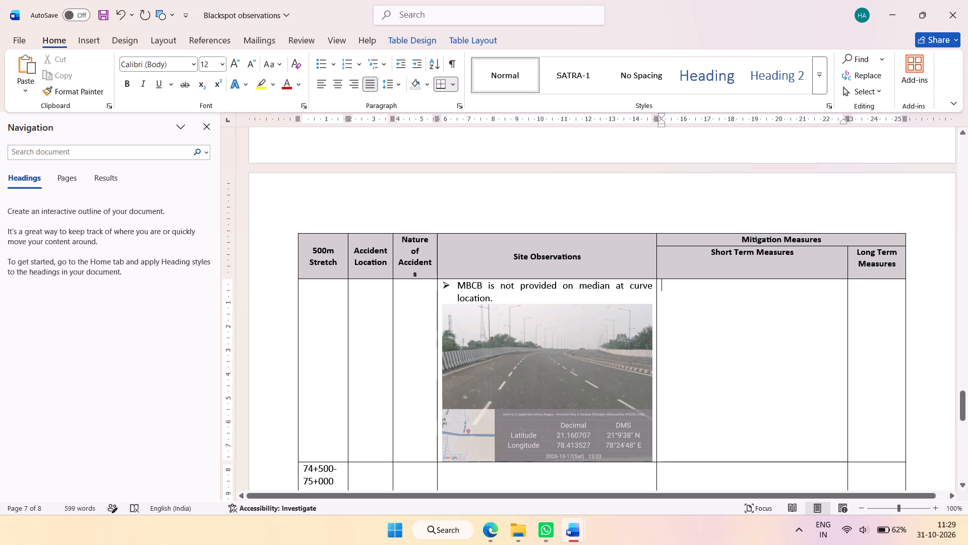
Enter “MBCB should be provided on median as per clause” in Short Term Measures beside the MBCB observation.
type("MBCB should be prove")
key("BackSpace")
type("ided")
key("space")
type("on median as per cla")
type("use")
key("space")
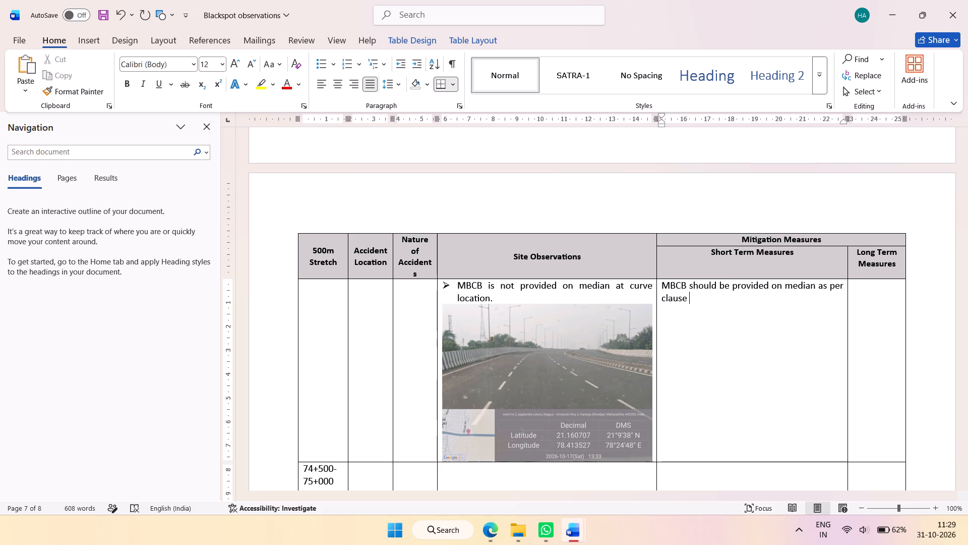
Switch to the Etawah to Kanpur RSA report, search for “MBCB should be”, and go to the high embankment area result.
left_click(585, 531)
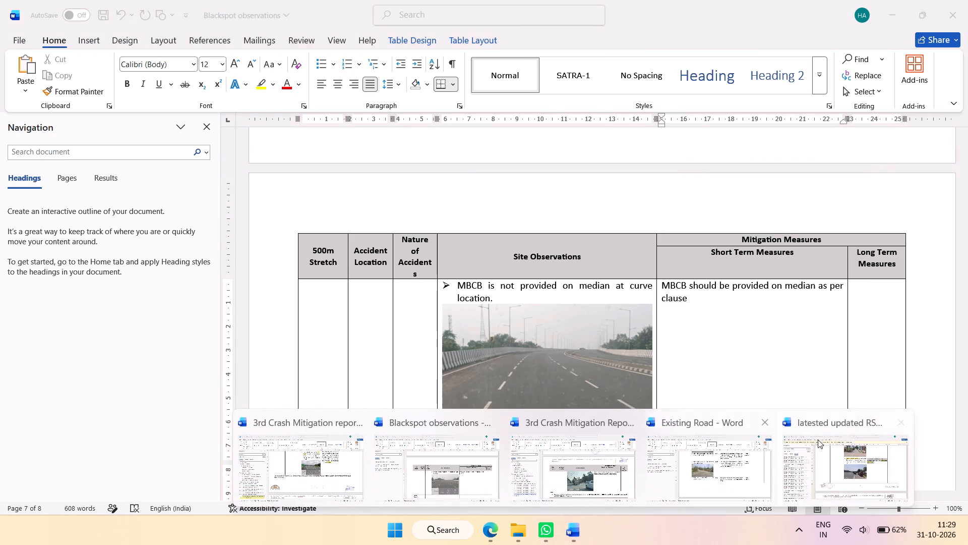
left_click(840, 441)
left_click(31, 104)
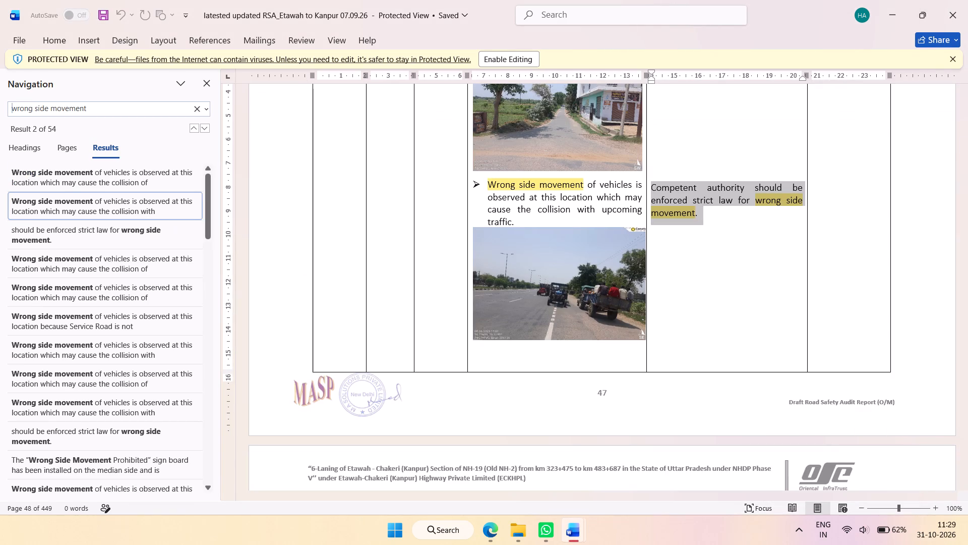
type("MBCB shold")
key("BackSpace")
key("BackSpace")
type("uld b e")
key("BackSpace")
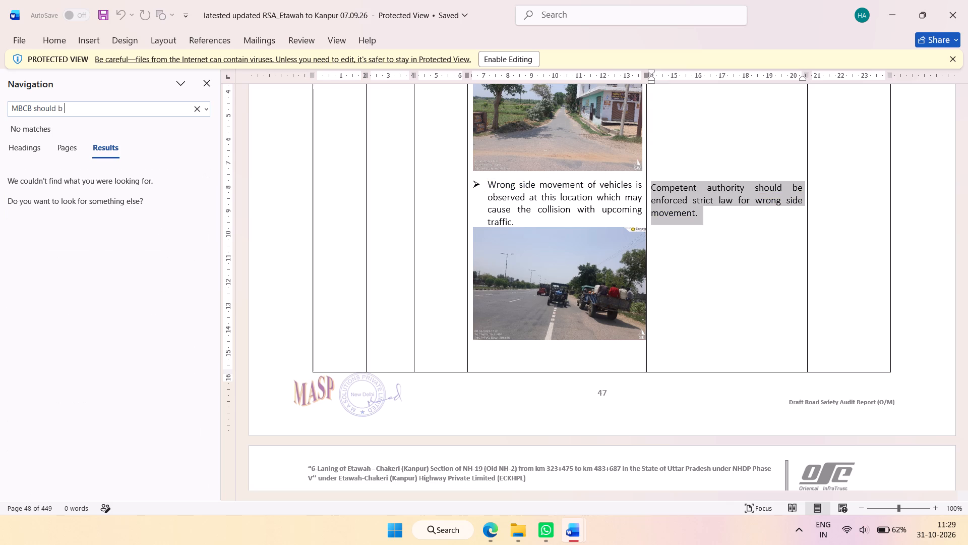
key("BackSpace")
key("e")
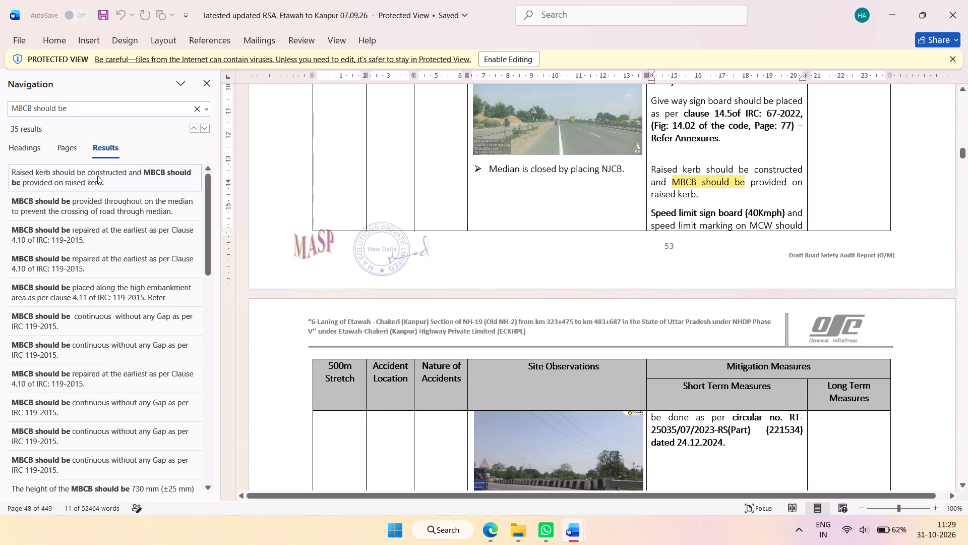
left_click(90, 292)
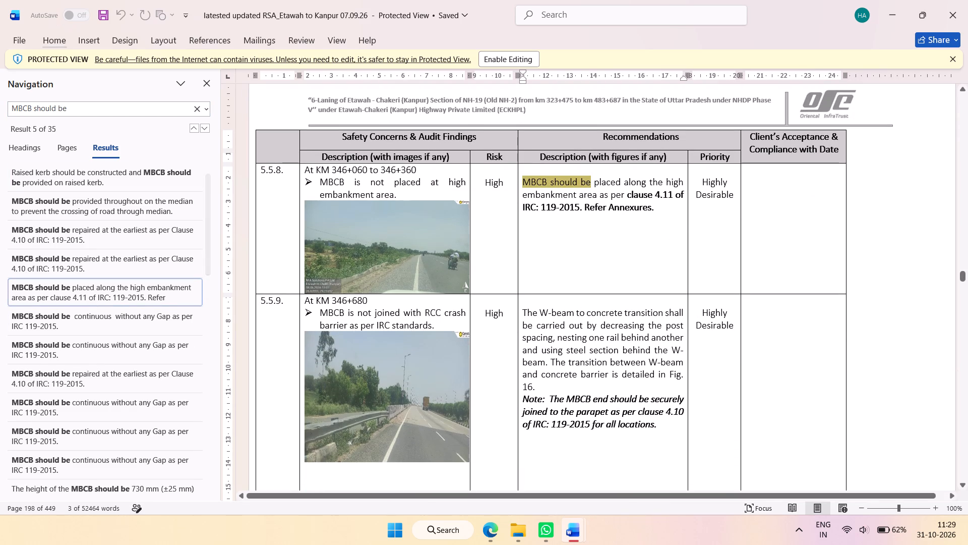
Copy “clause 4.11 of IRC: 119-2015. Refer Annexures.” from the report and paste it after the MBCB measure in Blackspot observations.
left_click_drag(658, 209, 630, 195)
key("ctrl+c")
key("ctrl+c")
key("ctrl+c")
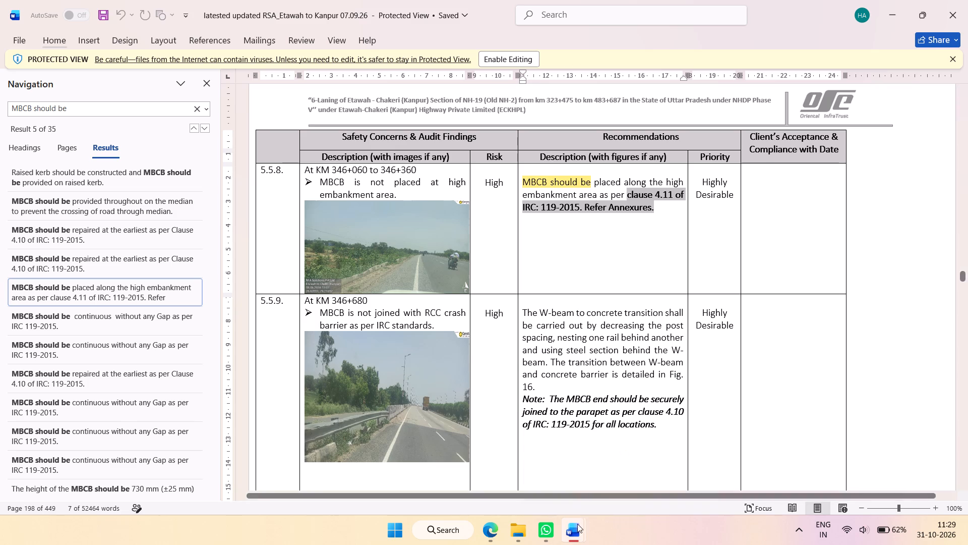
left_click(570, 533)
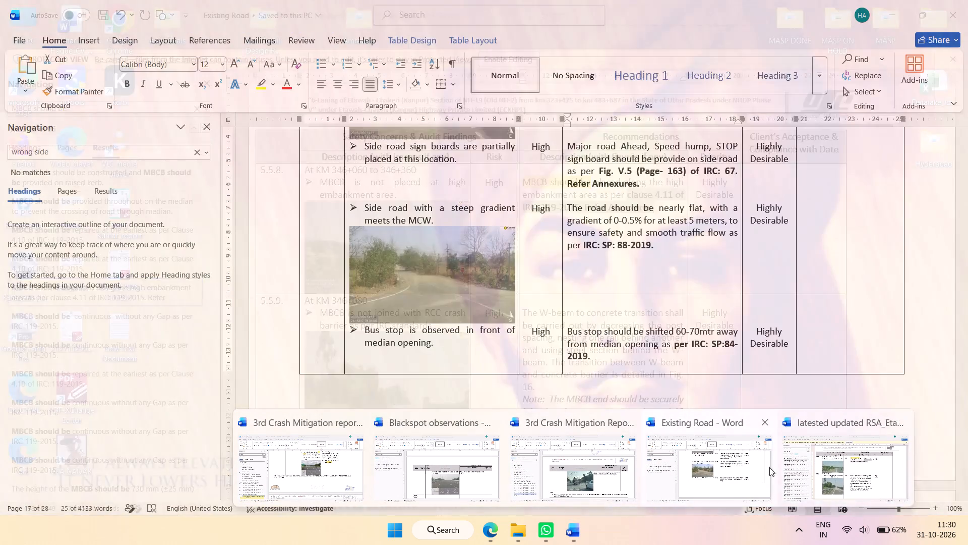
left_click(468, 461)
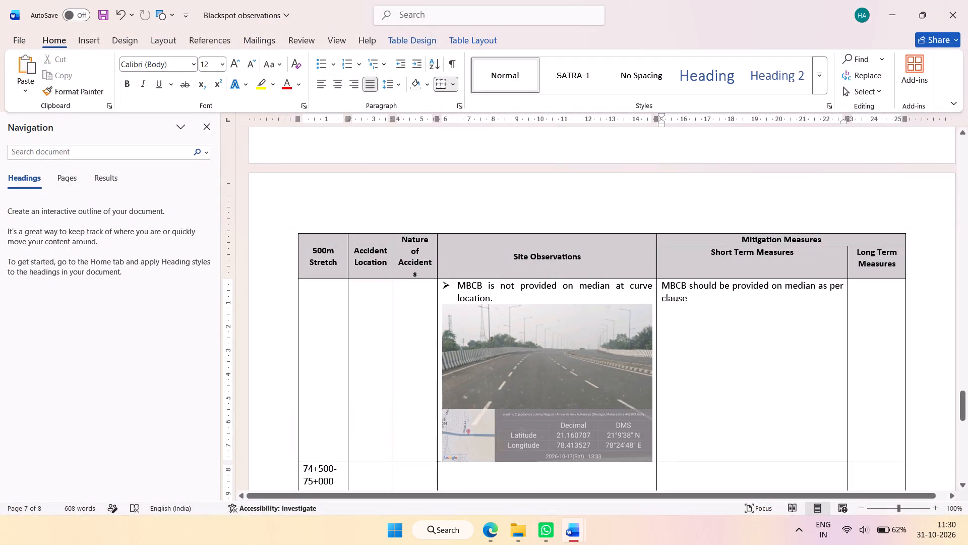
key("ctrl+v")
Clean up the MBCB measure by removing the repeated word “clause” and the extra space, and bold the text from “clause” to “Annexures.”.
right_click(709, 299)
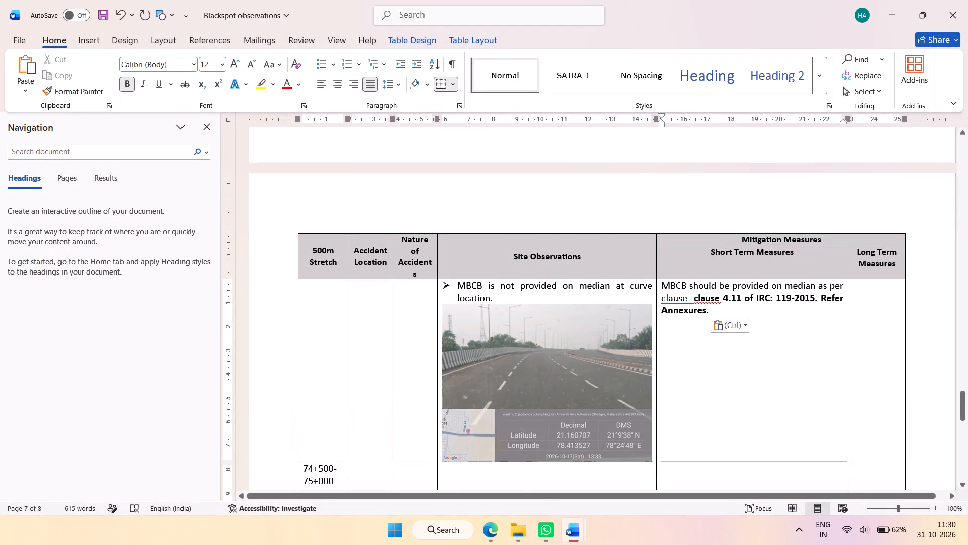
left_click(683, 94)
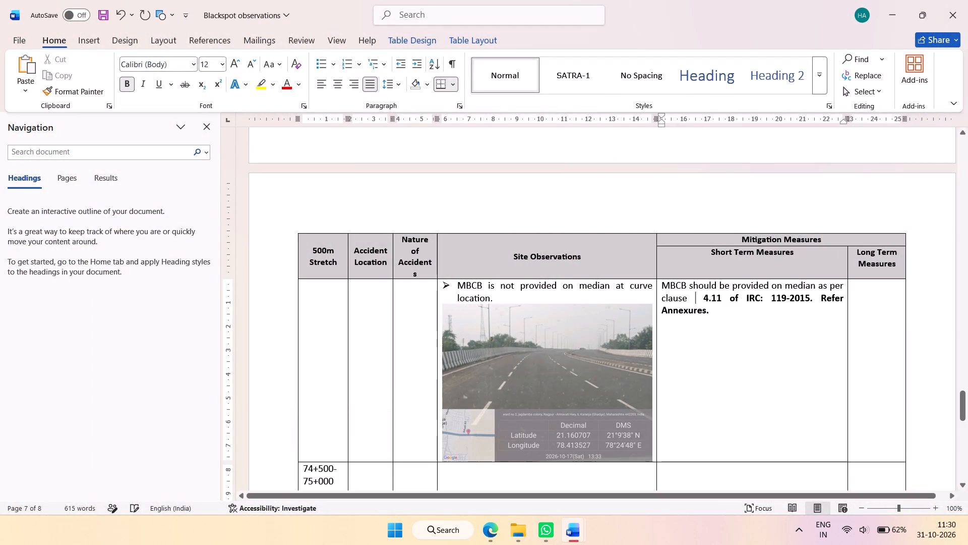
left_click_drag(726, 311, 672, 300)
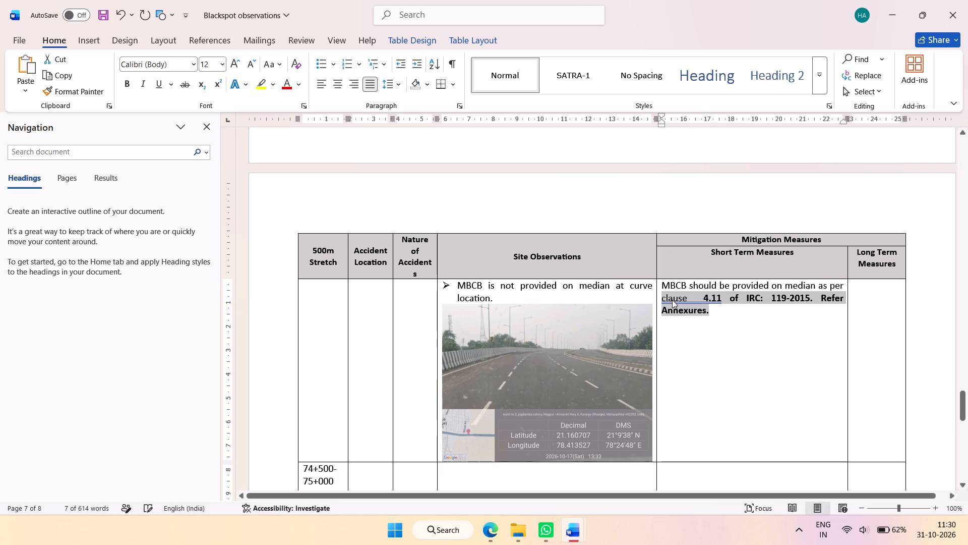
key("ctrl+b")
left_click(731, 316)
right_click(696, 297)
left_click(639, 69)
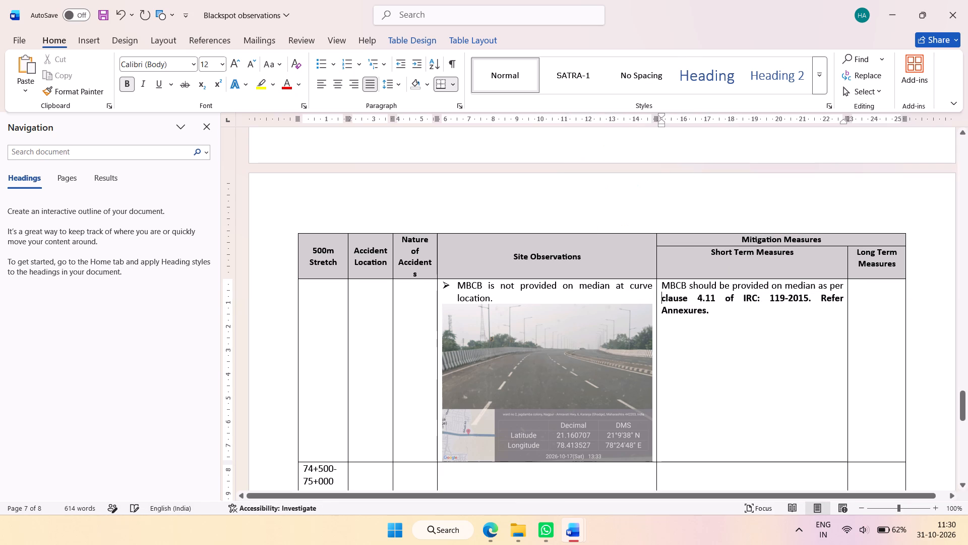
left_click(741, 321)
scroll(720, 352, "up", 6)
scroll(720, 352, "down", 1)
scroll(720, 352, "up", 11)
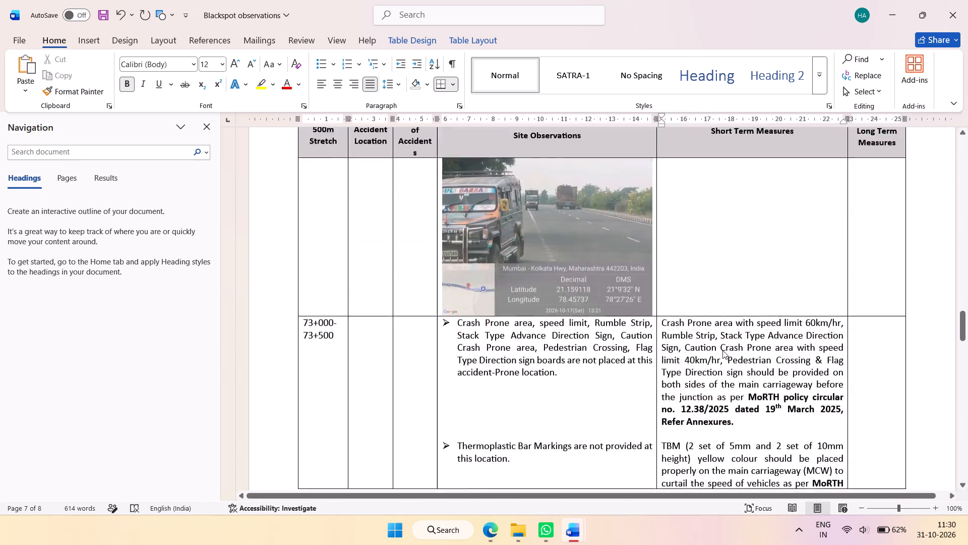